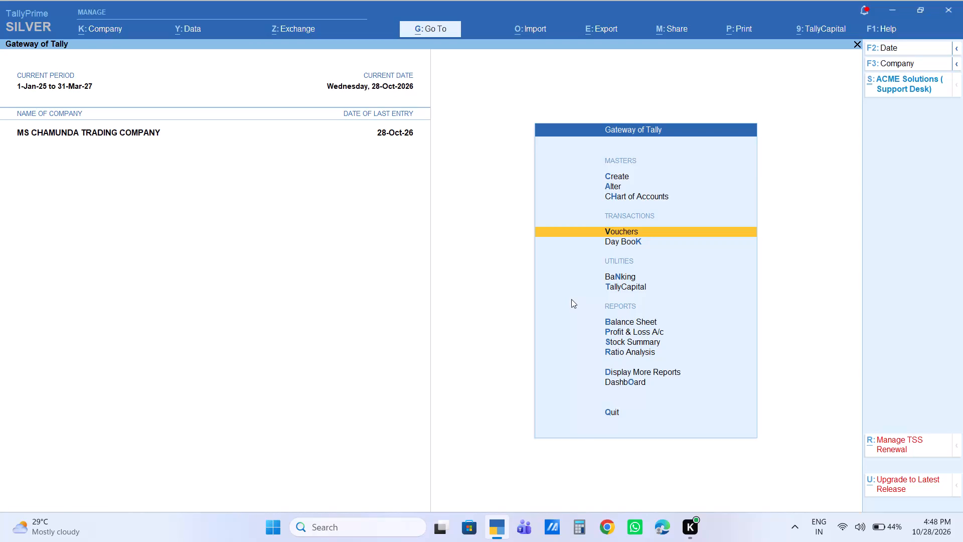
Start a new sales voucher with Cash as the party account and SALES as the sales ledger.
key(Return)
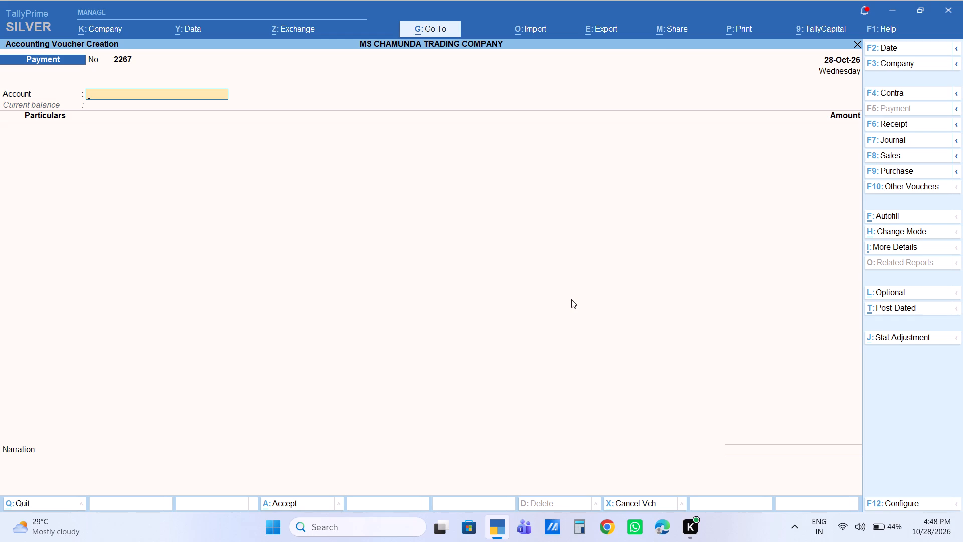
key(F8)
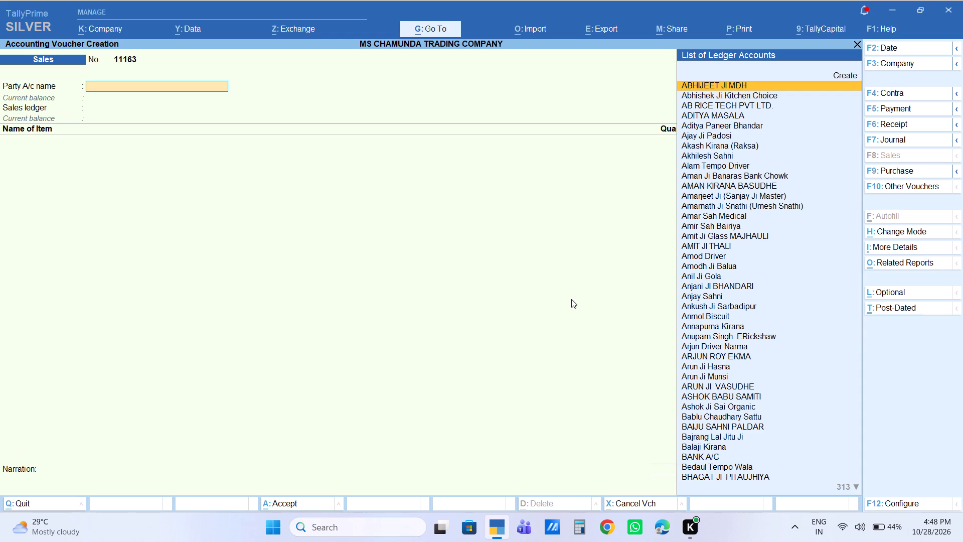
text(ca)
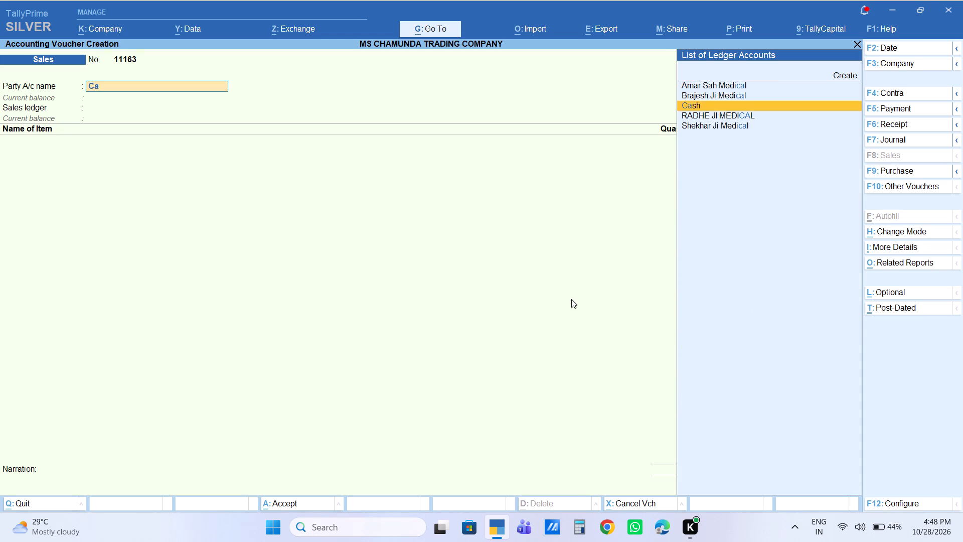
key(Return)
key(Return)
key(Return)
key(Return)
key(Return)
key(Return)
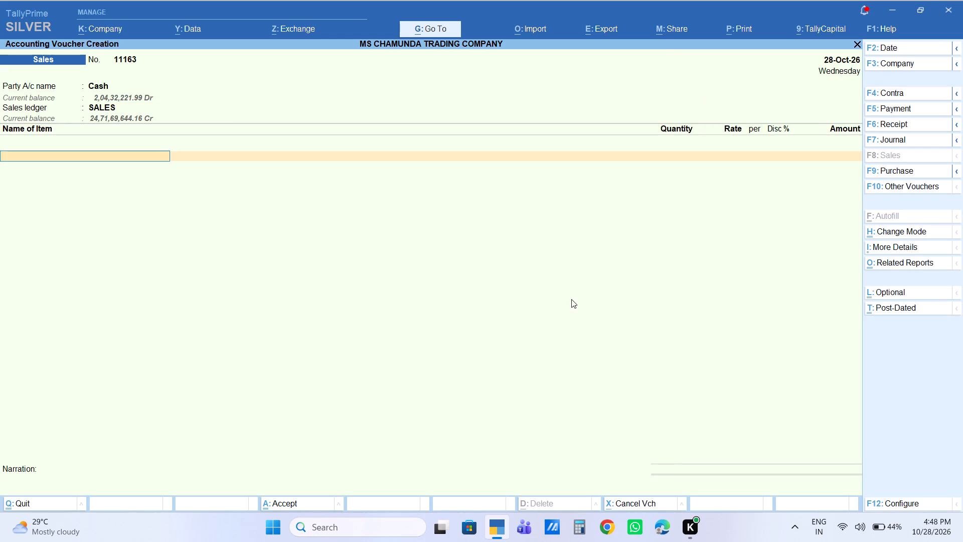
Add the stock item BARI KG to the voucher with quantity 2 KG at a rate of 125.
text(bari)
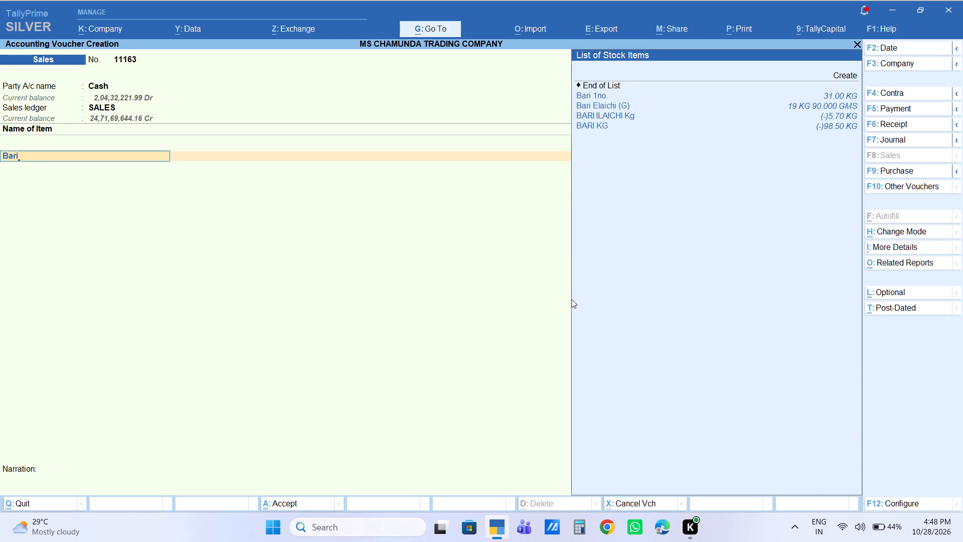
key(Down)
key(Down)
key(Down)
key(Down)
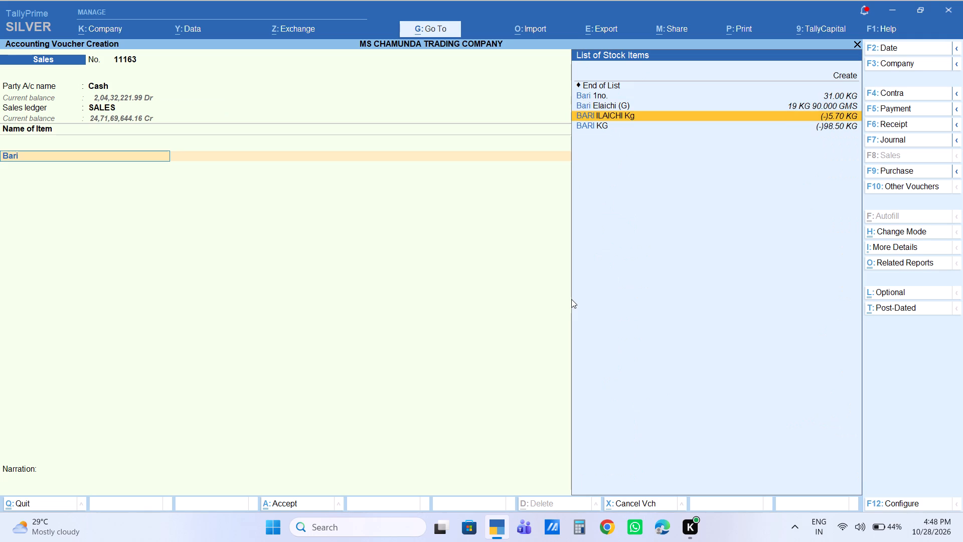
key(Return)
key(2)
key(Return)
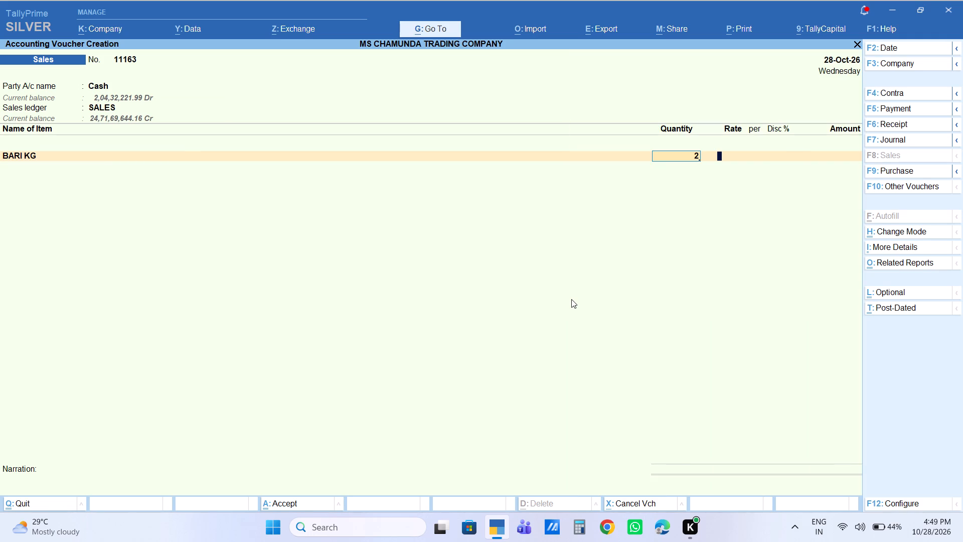
text(125)
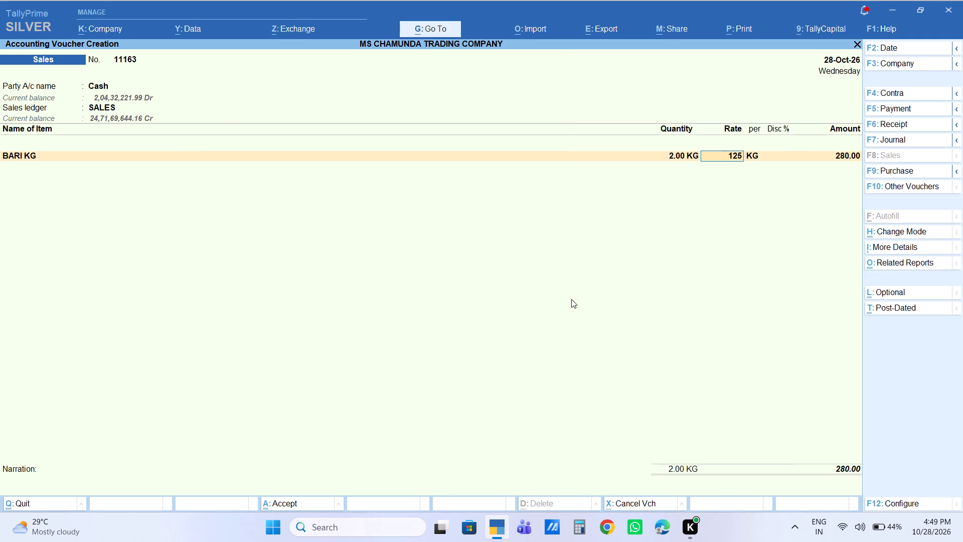
key(Return)
key(Return)
key(Return)
key(Return)
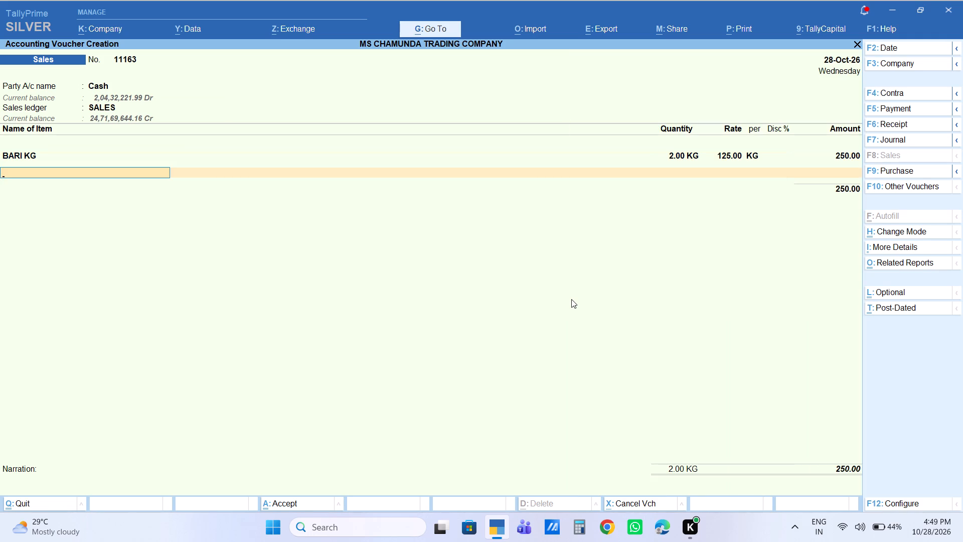
Add the stock item Horlicks Rs 5 with quantity 2 HNG, keeping the default rate of 55.
text(horli)
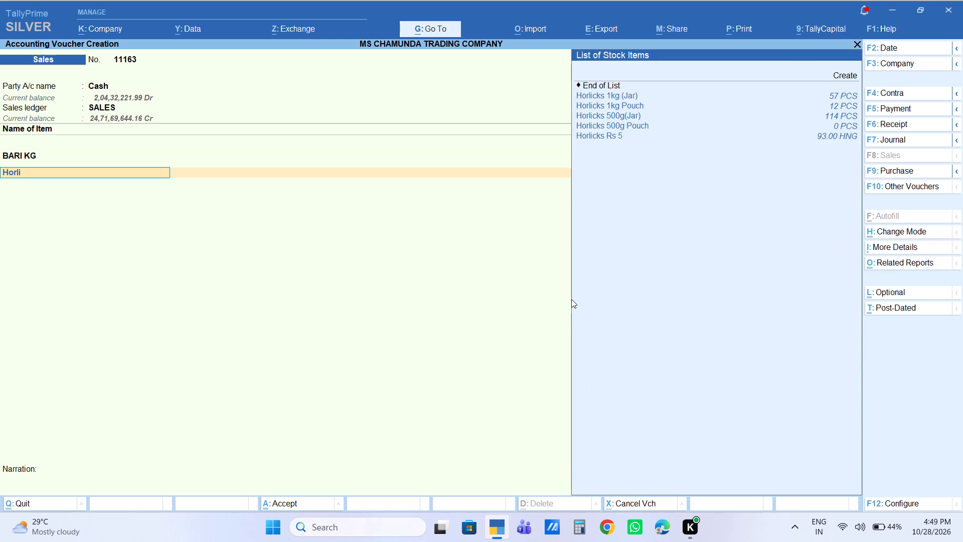
key(Down)
key(Down)
key(Down)
key(Down)
key(Down)
key(Return)
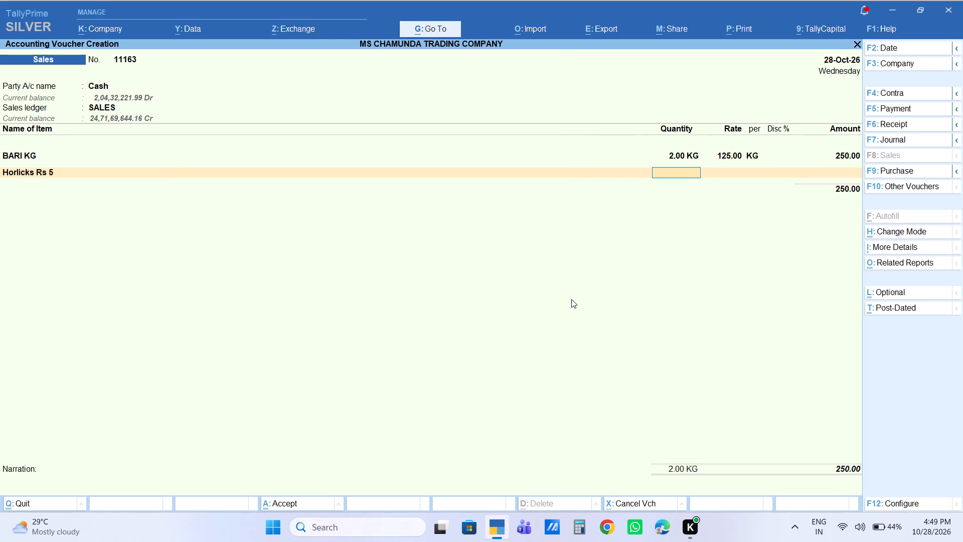
key(2)
key(Return)
key(Return)
key(Return)
key(Return)
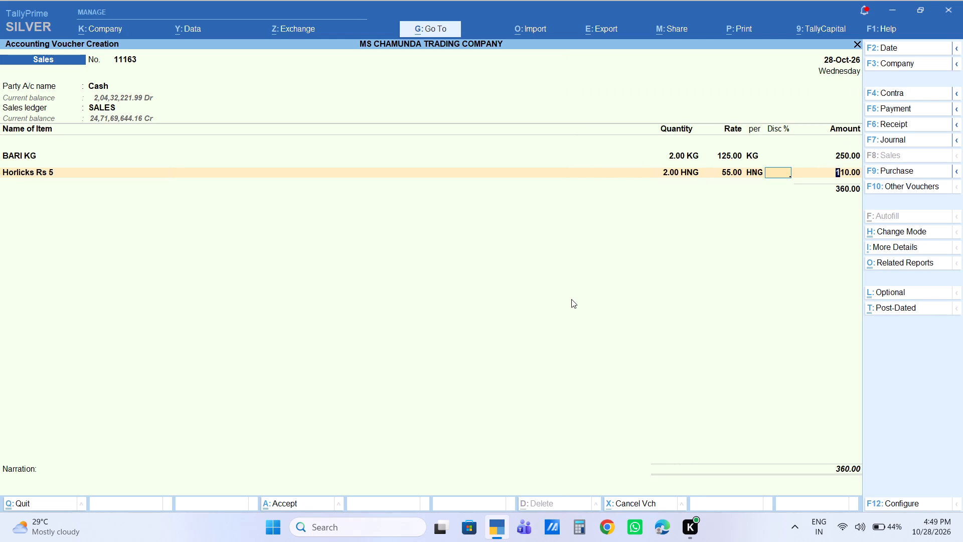
key(Return)
Add the stock item PASTA 5KG with quantity 1 jhola, keeping the default rate of 220.
text(pasta)
key(Down)
key(Return)
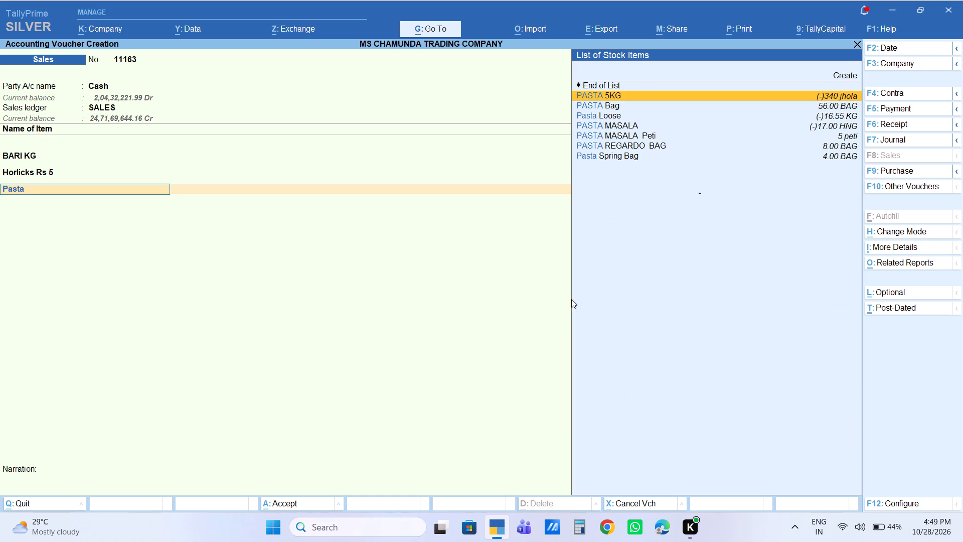
key(1)
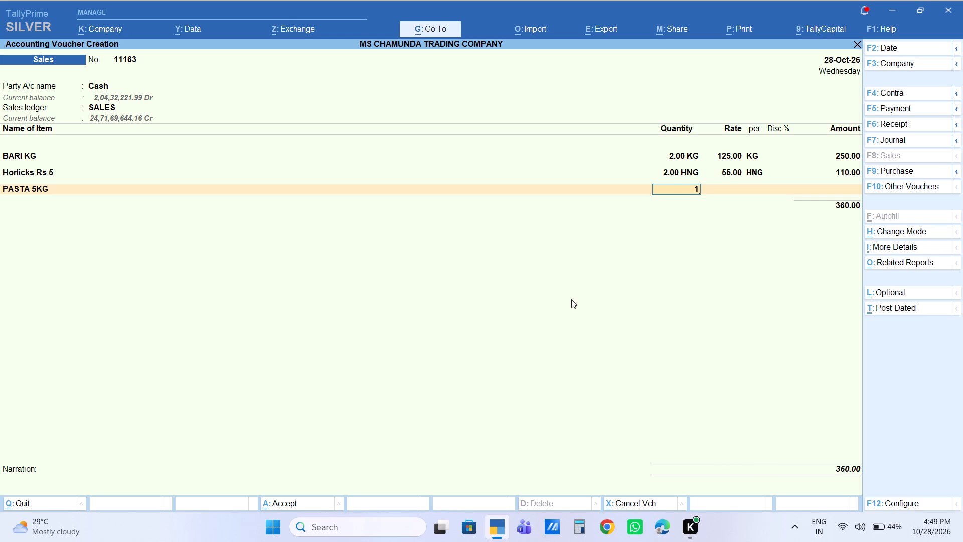
key(Return)
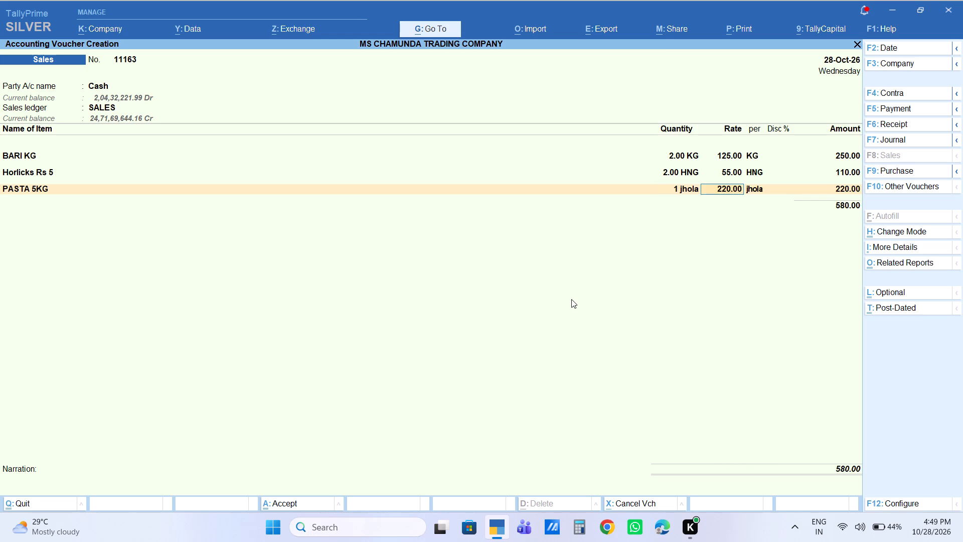
key(Return)
key(Return)
key(Return)
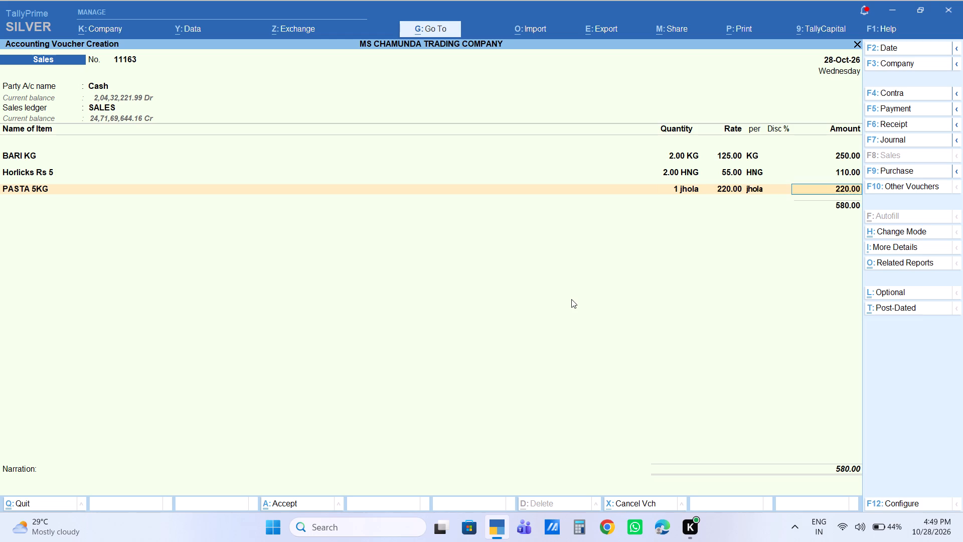
key(Return)
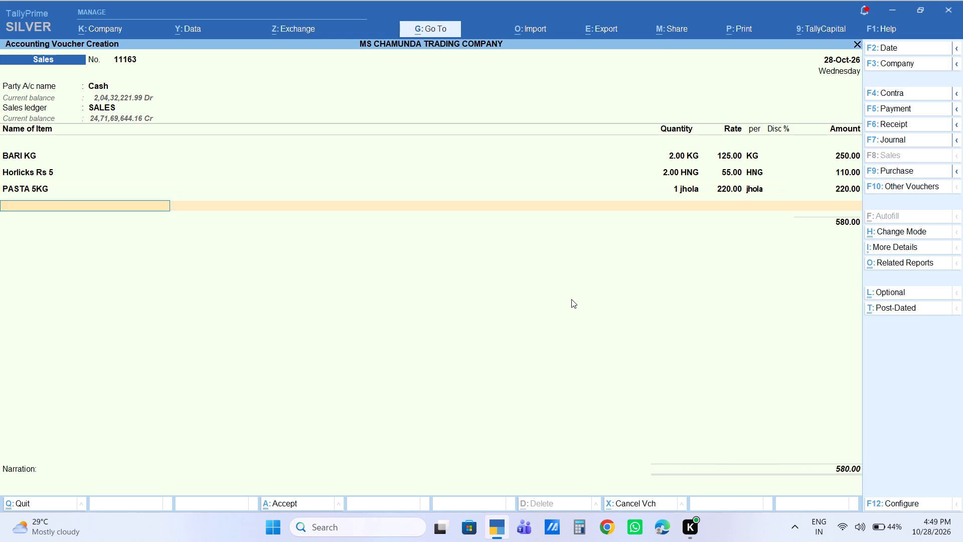
Search the stock items for pasta to fill the fourth item line of the voucher.
text(pasta)
key(Down)
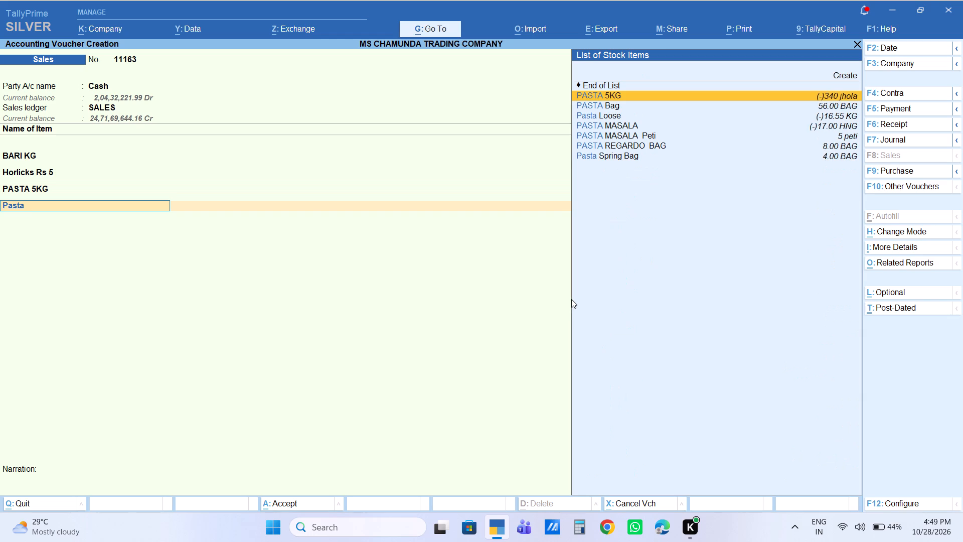
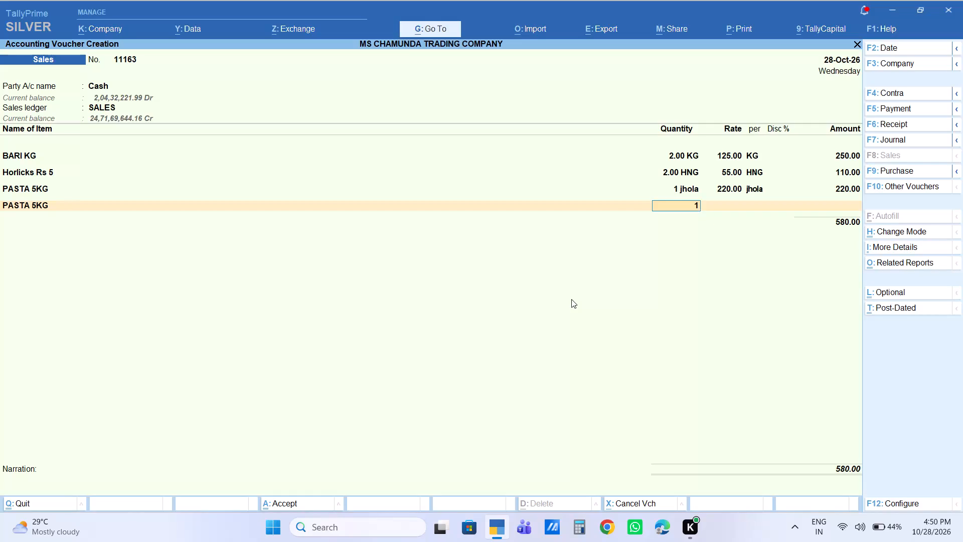
Complete the second PASTA 5KG line in the voucher with quantity 1 jhola at a rate of 240.
key(Return)
key(Return)
key(Return)
key(Return)
text(240)
key(Return)
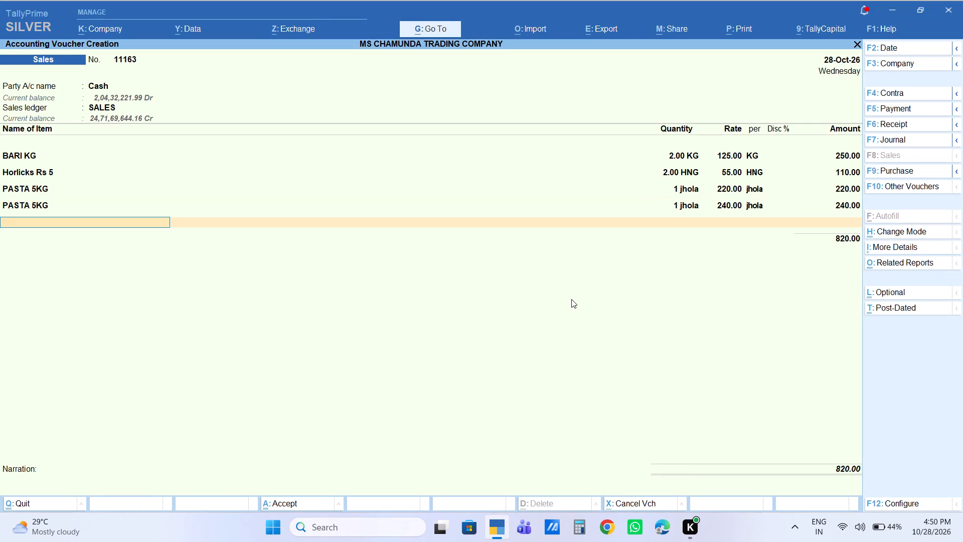
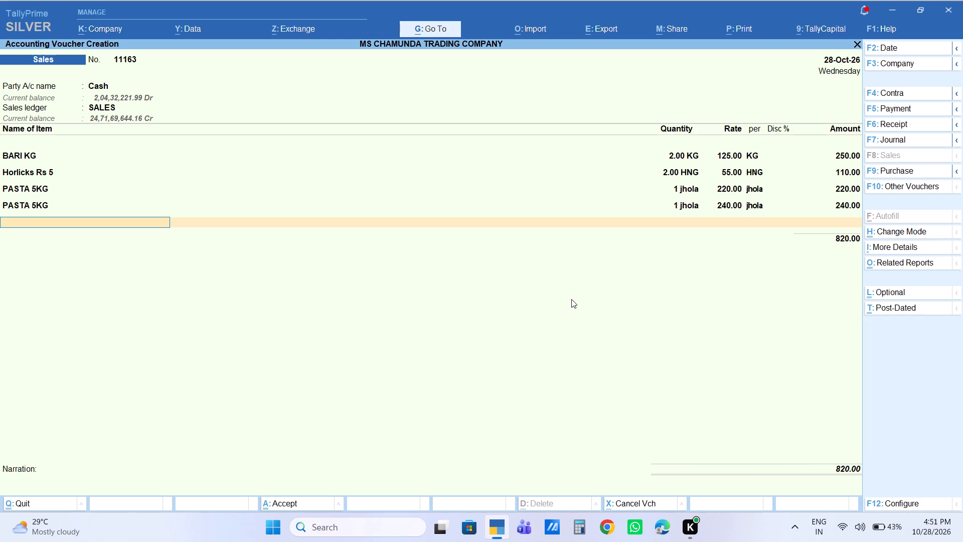
Add Horlicks 500g(Jar) to the voucher with quantity 2 PCS, the default rate of 264 and a 10% discount.
text(horli)
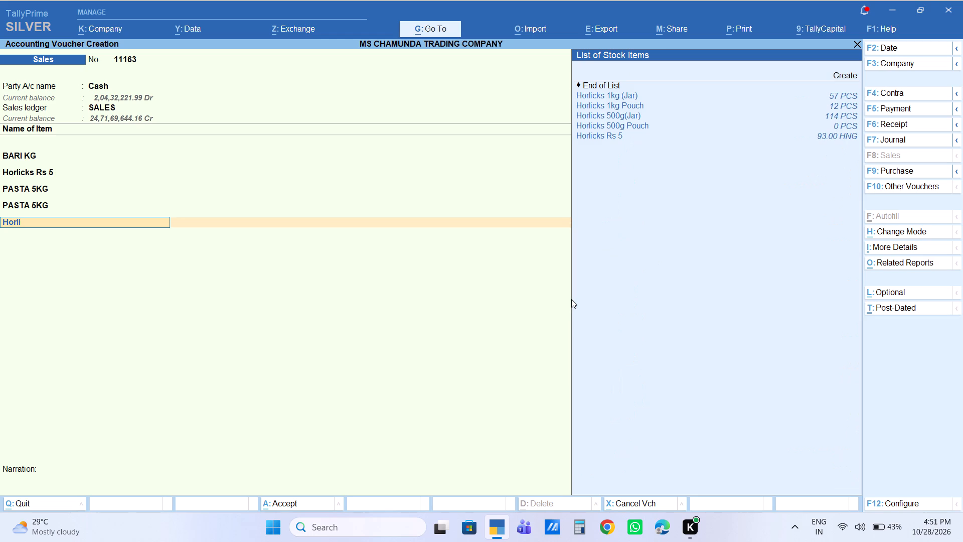
key(Down)
key(Down)
key(Down)
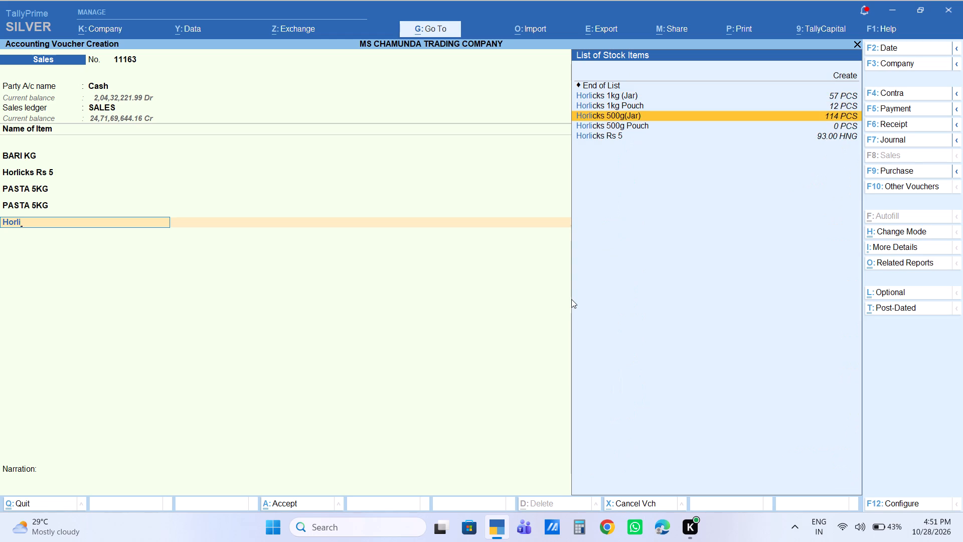
key(Return)
key(2)
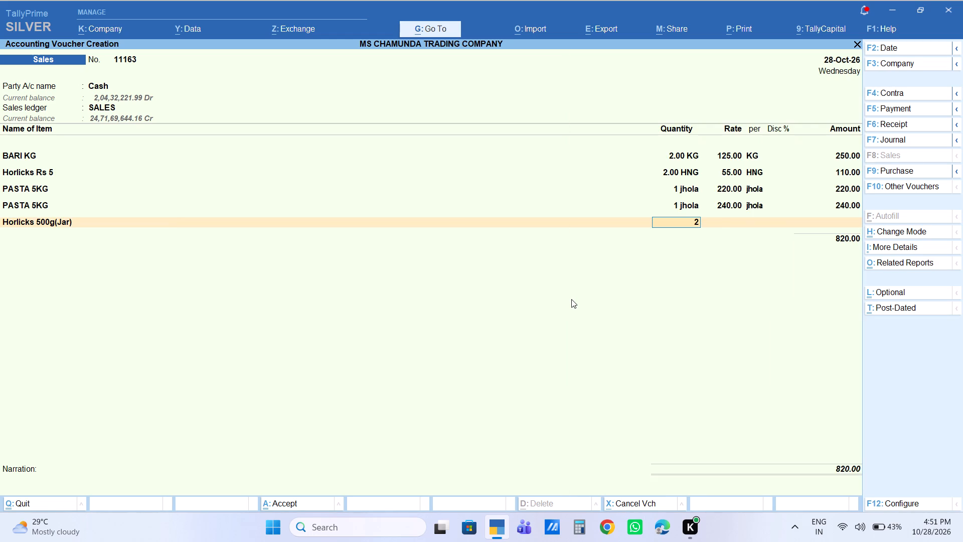
key(Return)
key(Return)
key(Return)
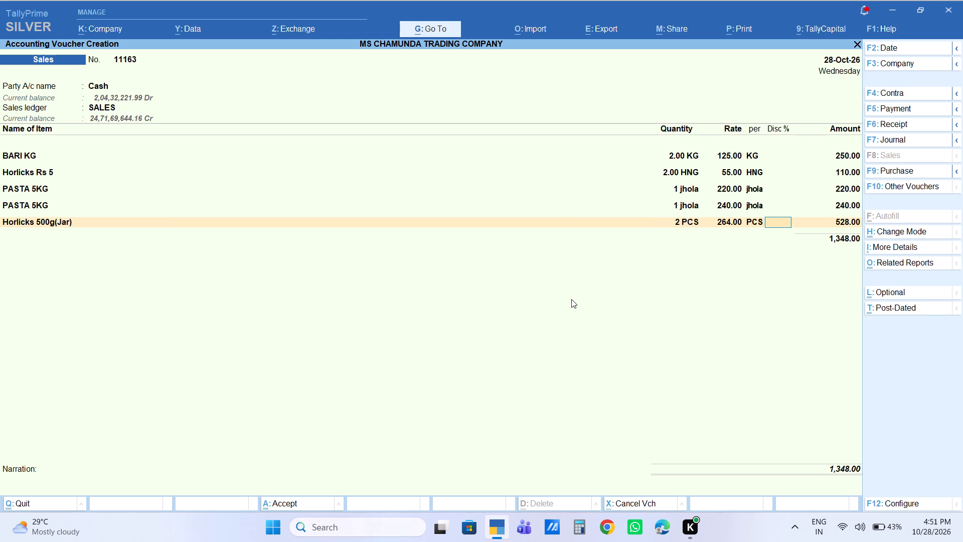
text(10)
key(Return)
key(Return)
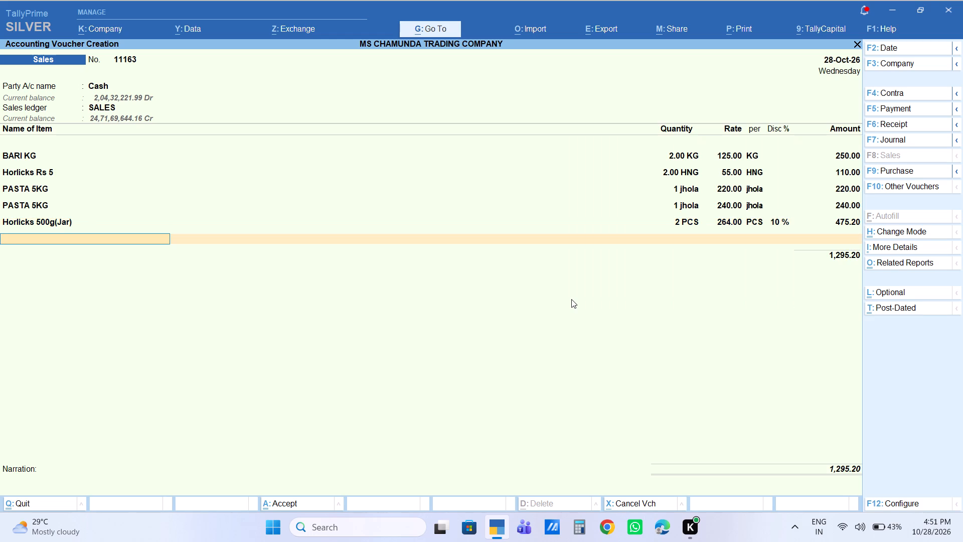
Find Dettol Rs10 among the stock items for the voucher line below Horlicks 500g(Jar).
key(d)
text(ett)
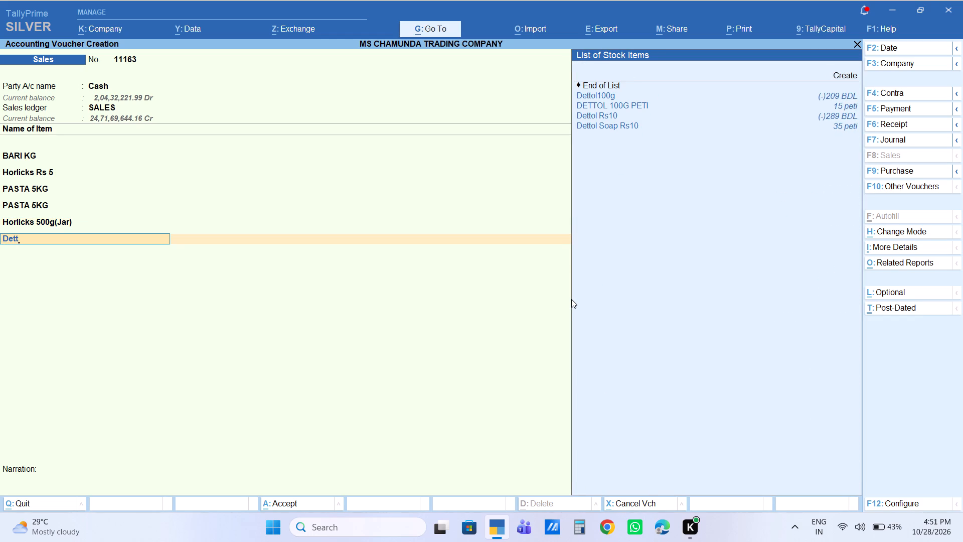
key(Down)
key(Down)
key(Down)
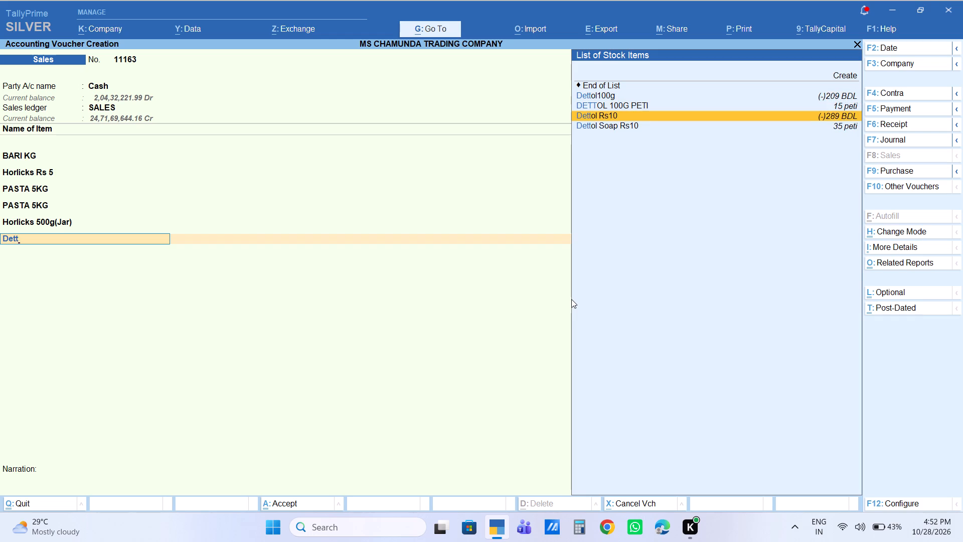
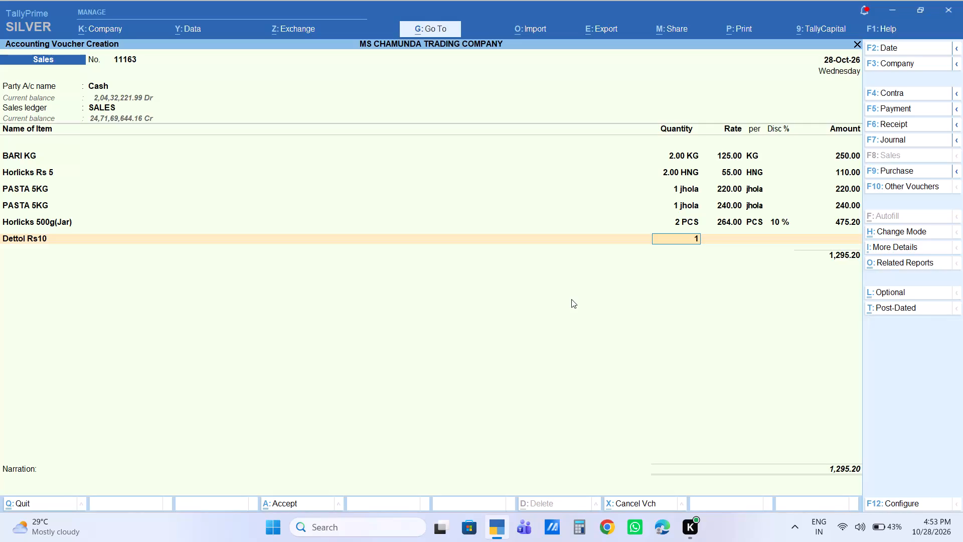
Complete the Dettol Rs10 line with quantity 1 BDL, the default rate of 350 and no discount.
key(Return)
key(Return)
key(Return)
key(Return)
key(Return)
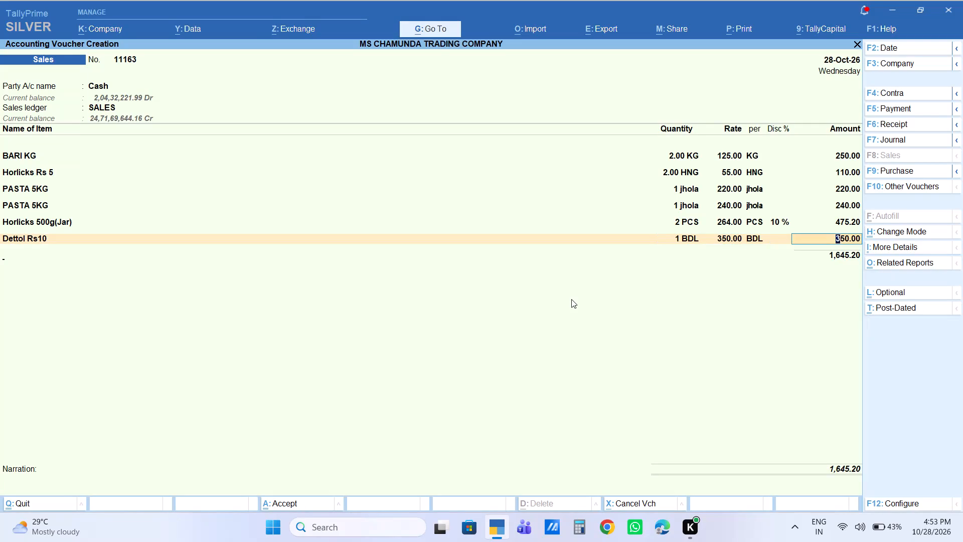
Search the stock items for "mom" and look through the Mombatti variants for the voucher line below Dettol Rs10.
text(mom)
key(Down)
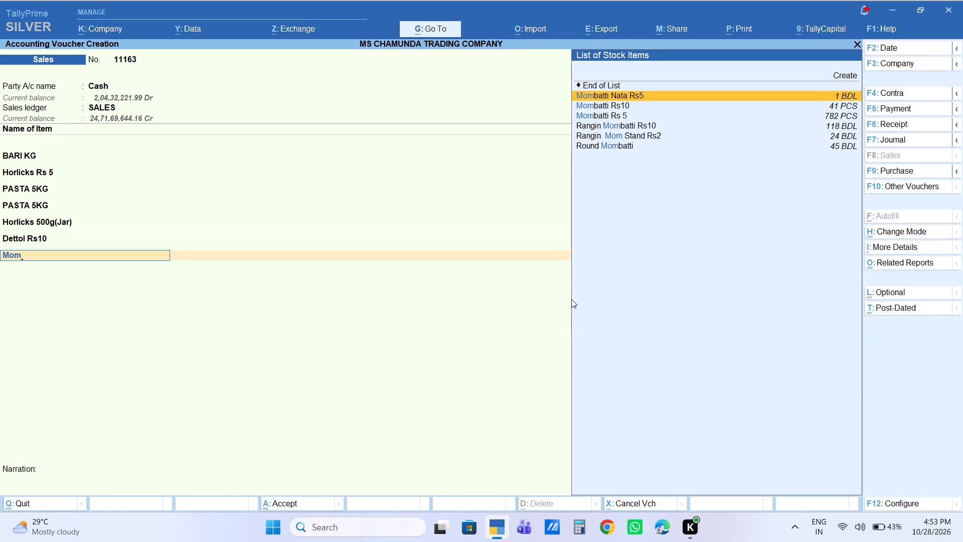
key(Down)
key(Up)
key(Down)
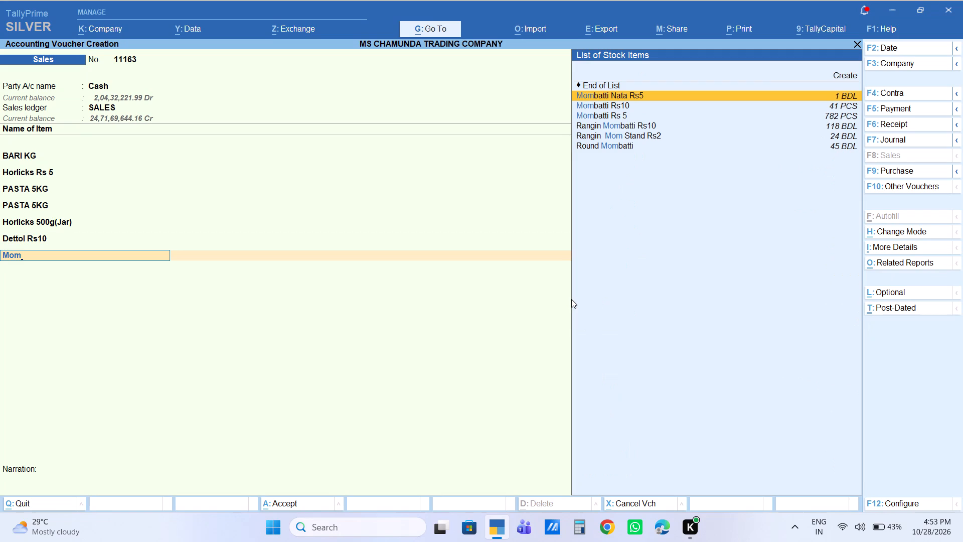
key(Down)
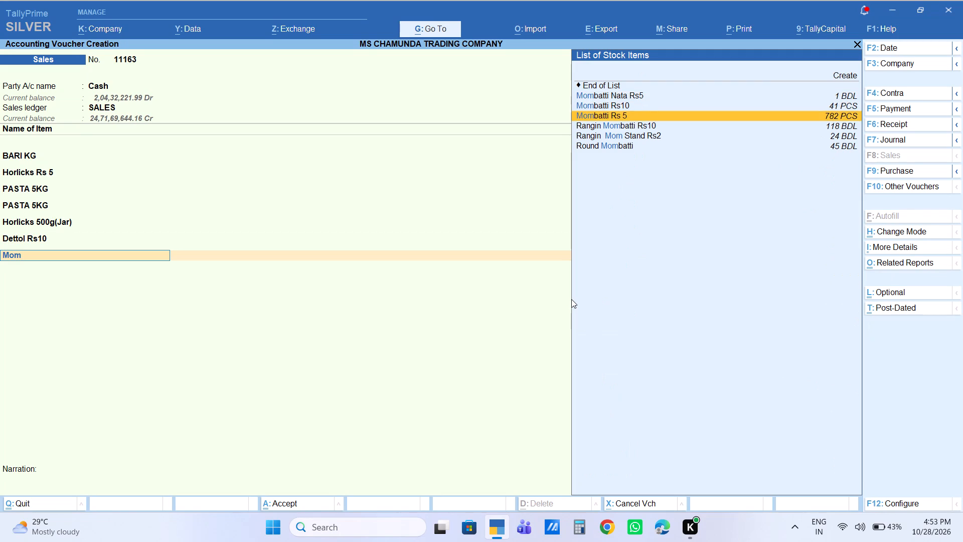
key(Down)
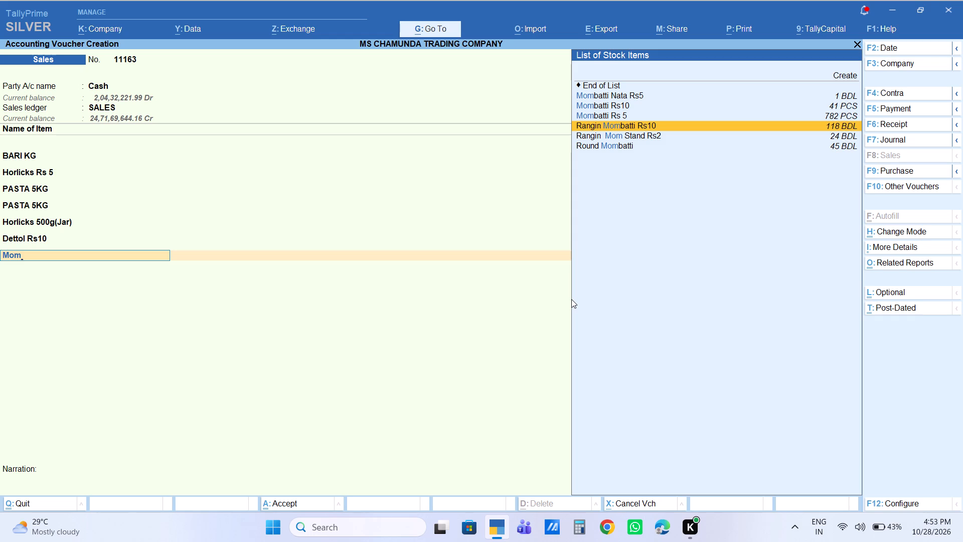
key(Up)
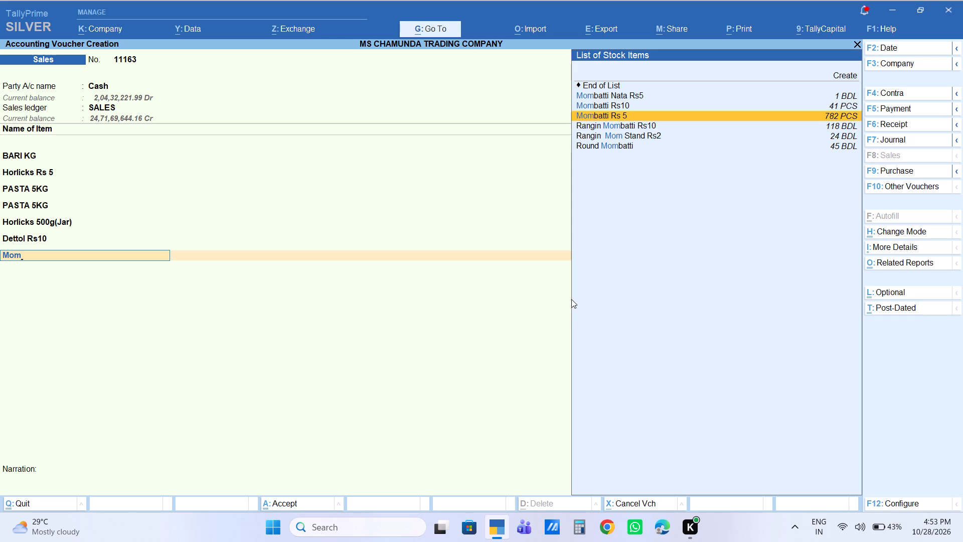
key(Down)
key(Down)
key(Down)
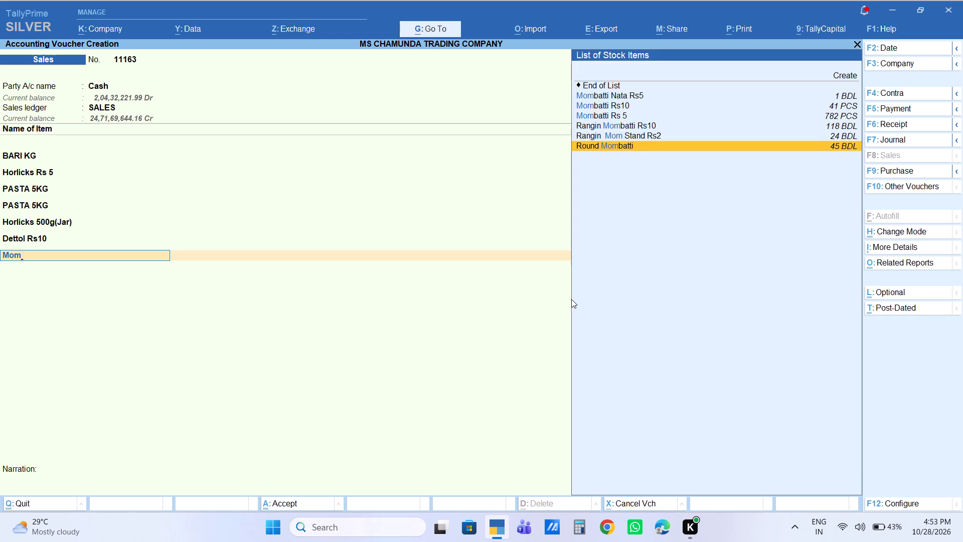
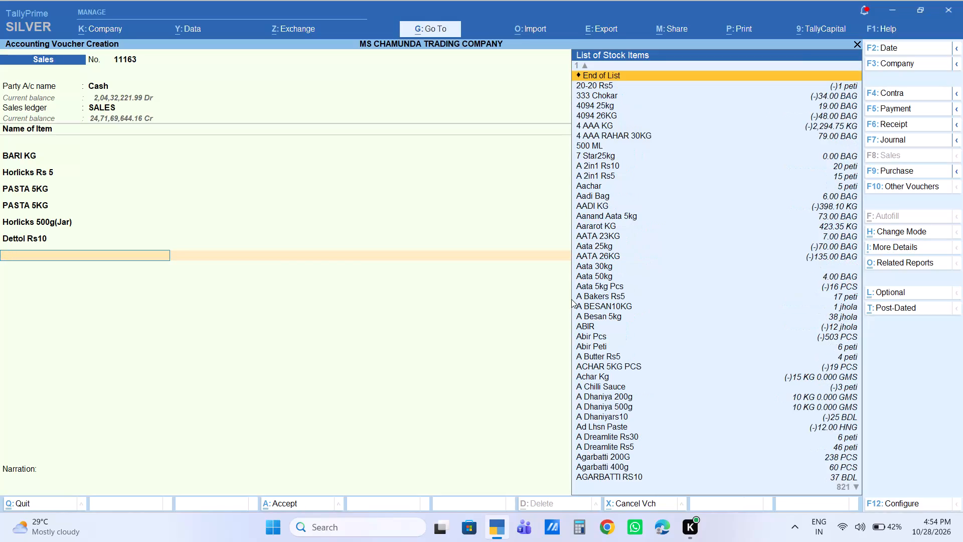
Add a Khara Mircha line below Dettol Rs10 with quantity 2 KG, the default rate of 240 and no discount.
text(mircha)
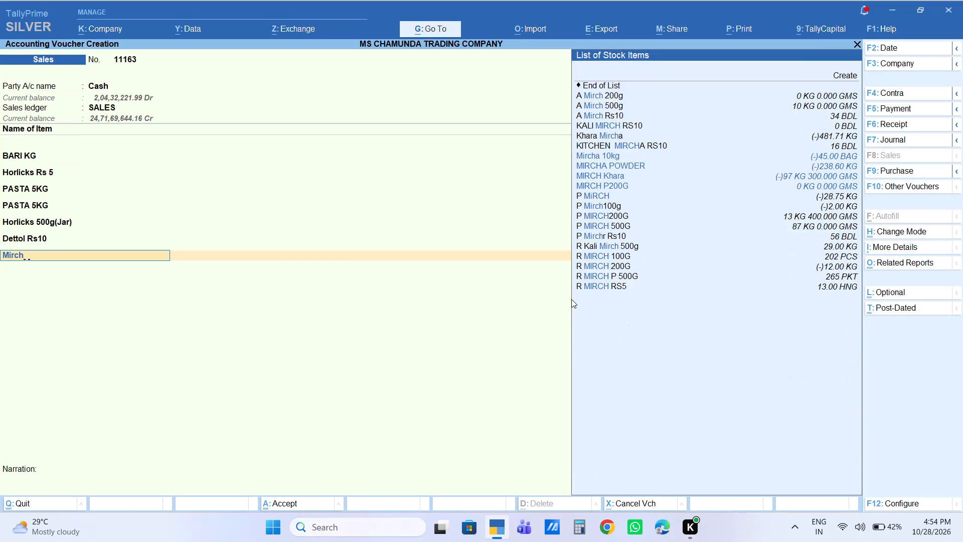
key(Down)
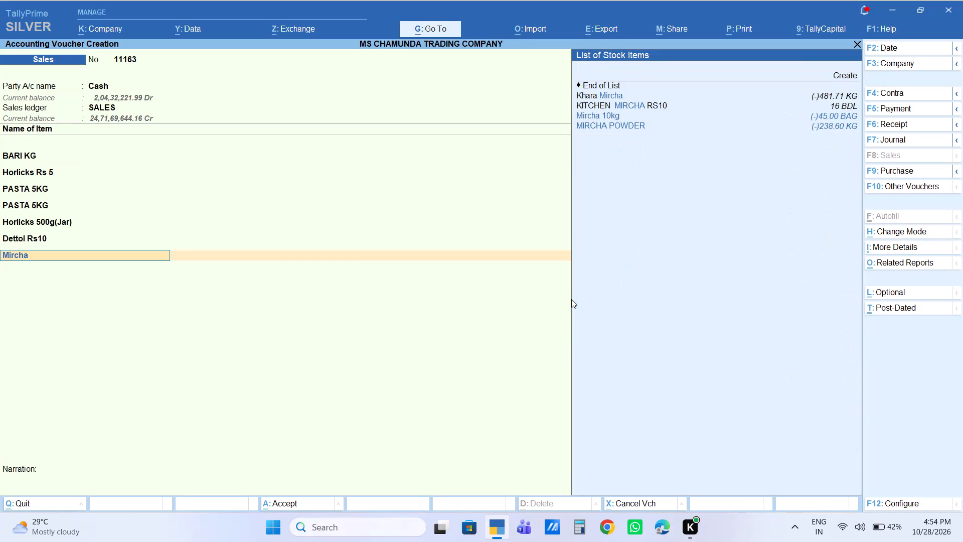
key(Up)
key(Up)
key(Return)
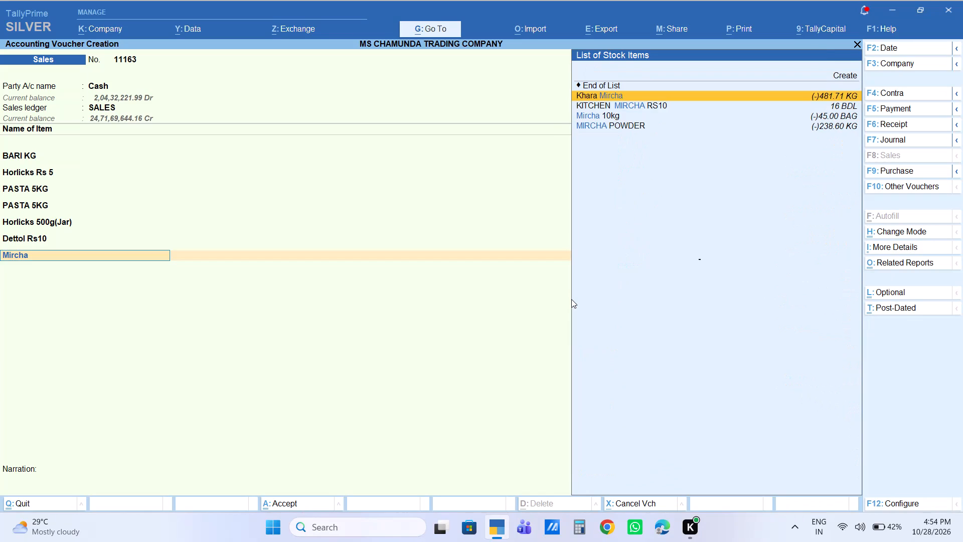
key(2)
key(Return)
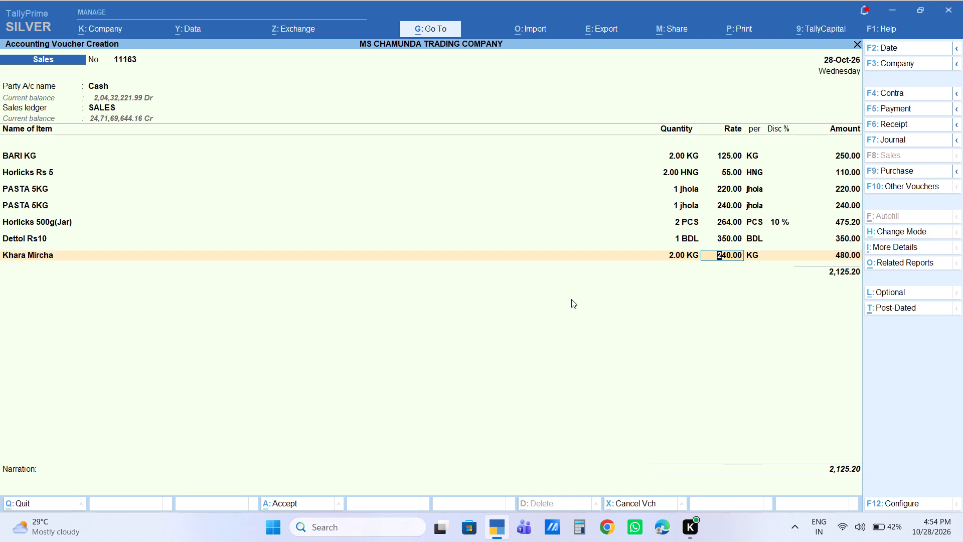
key(Return)
key(Return)
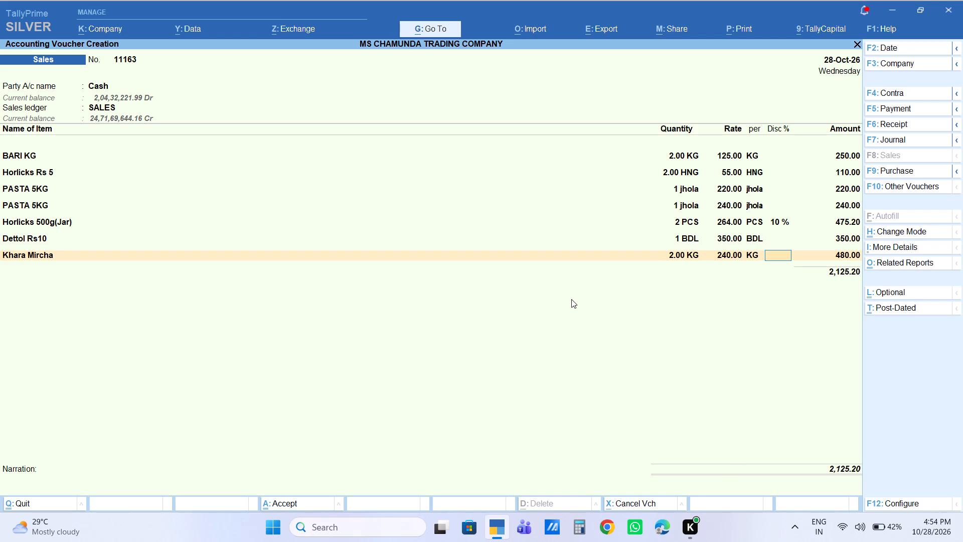
key(Return)
key(Return)
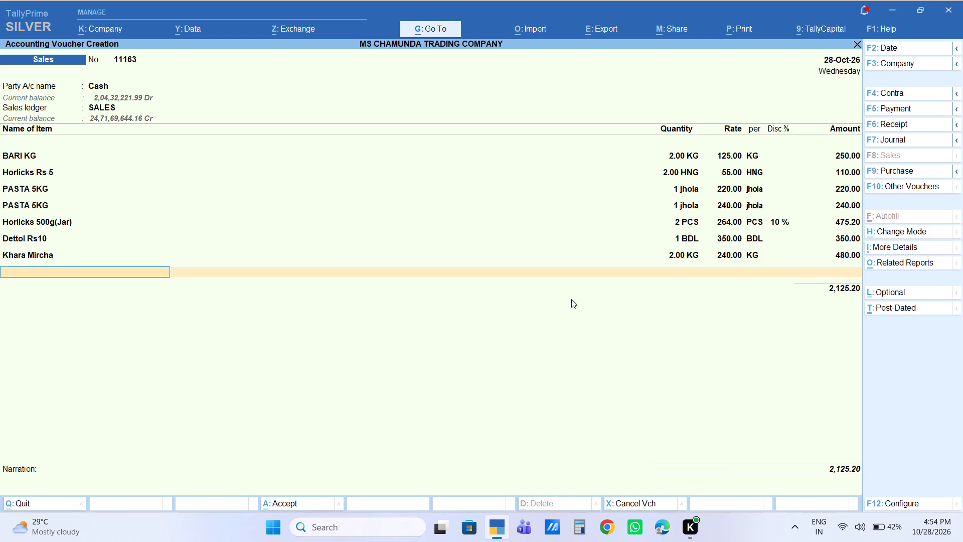
Add a Khara Garam Rs5 line below Khara Mircha with quantity 1 BDL.
text(khara gara)
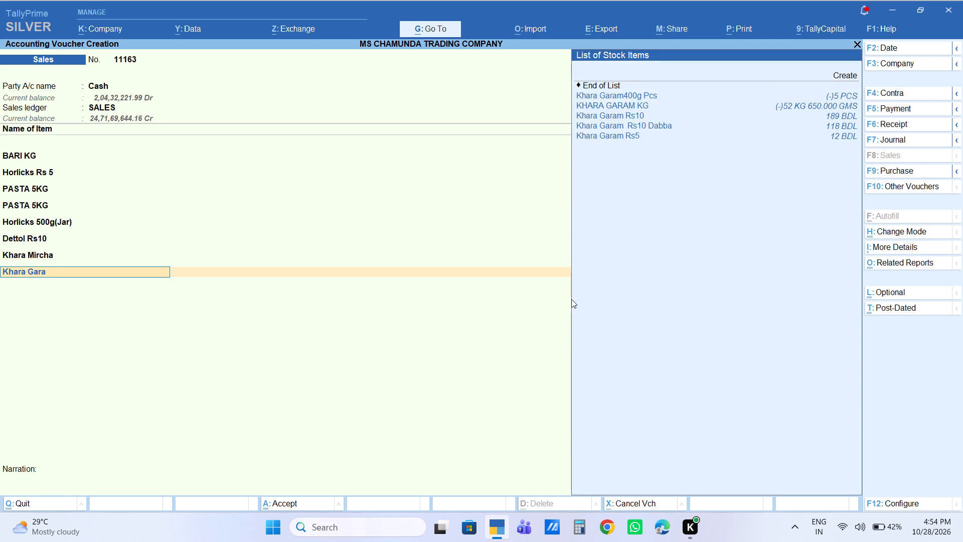
key(Down)
key(Down)
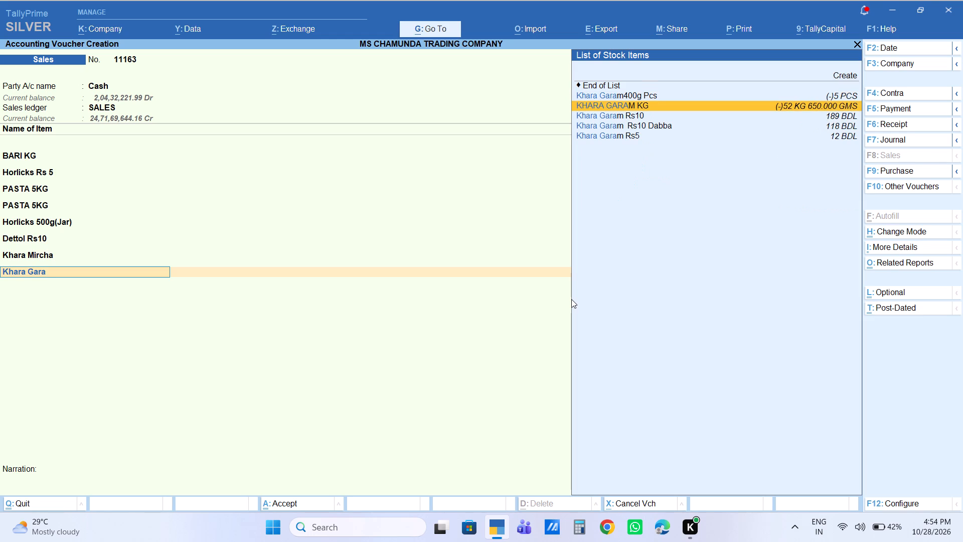
key(Down)
key(Down)
key(Down)
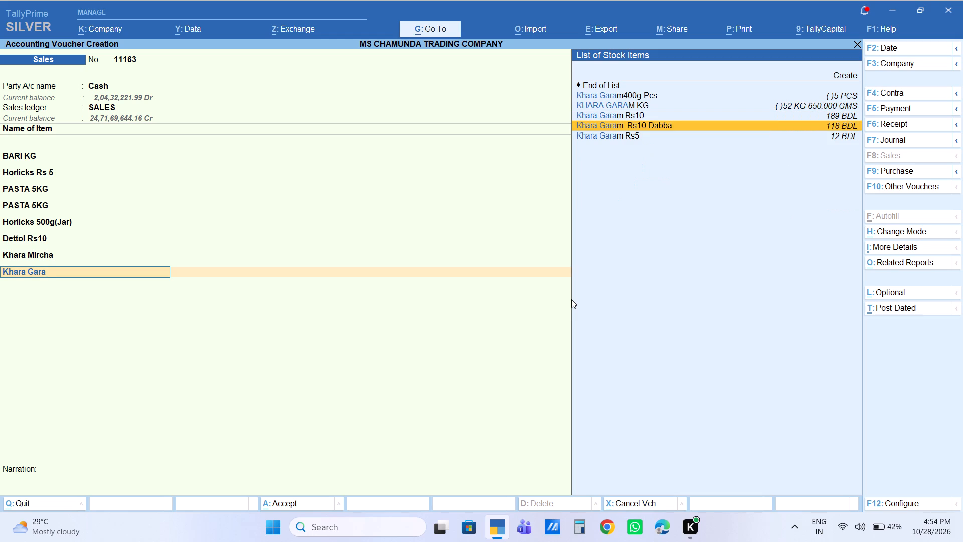
key(Return)
key(1)
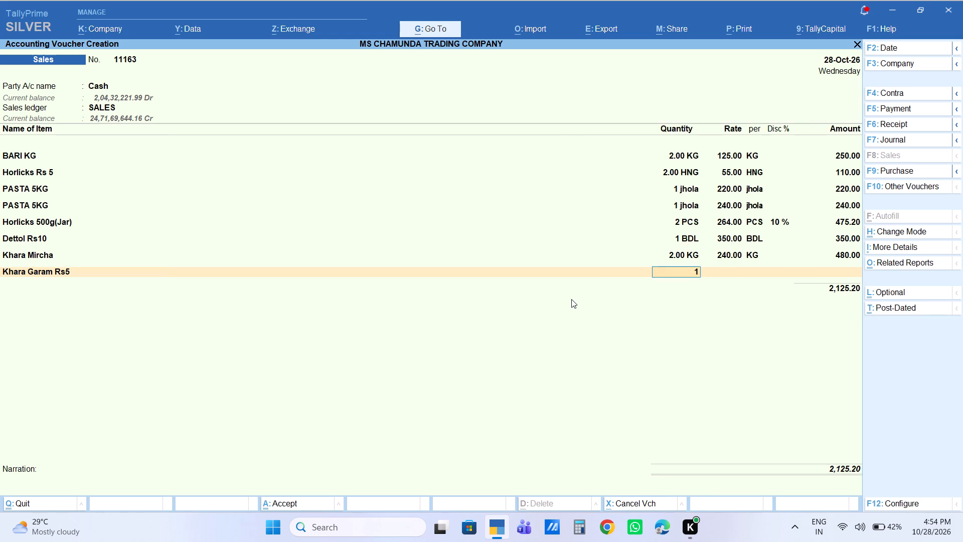
key(Return)
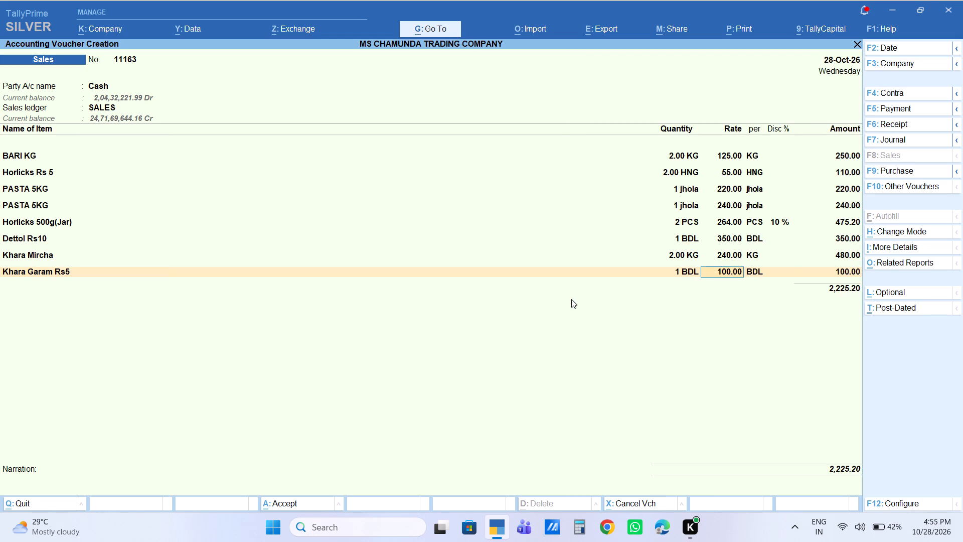
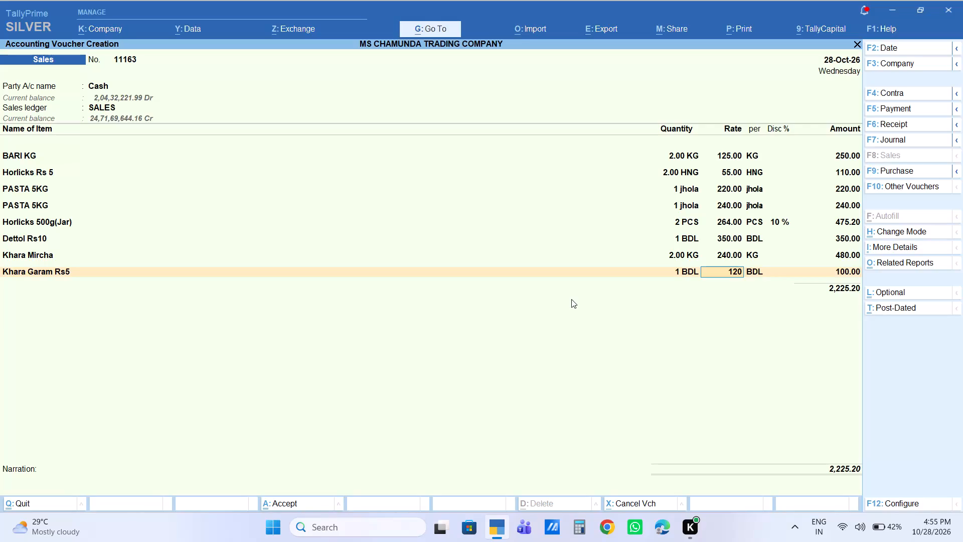
Complete the Khara Garam Rs5 line with a rate of 120 per BDL and no discount.
key(Return)
key(Return)
key(Return)
key(Return)
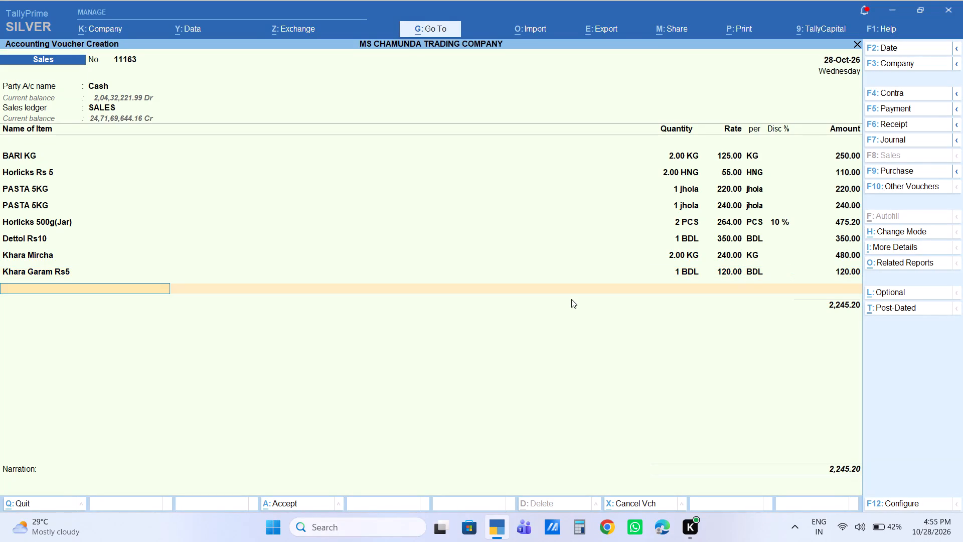
Add a Khara Garam Rs10 line below Khara Garam Rs5 with quantity 1 BDL, the default rate of 120 and no discount.
text(khara)
key(Down)
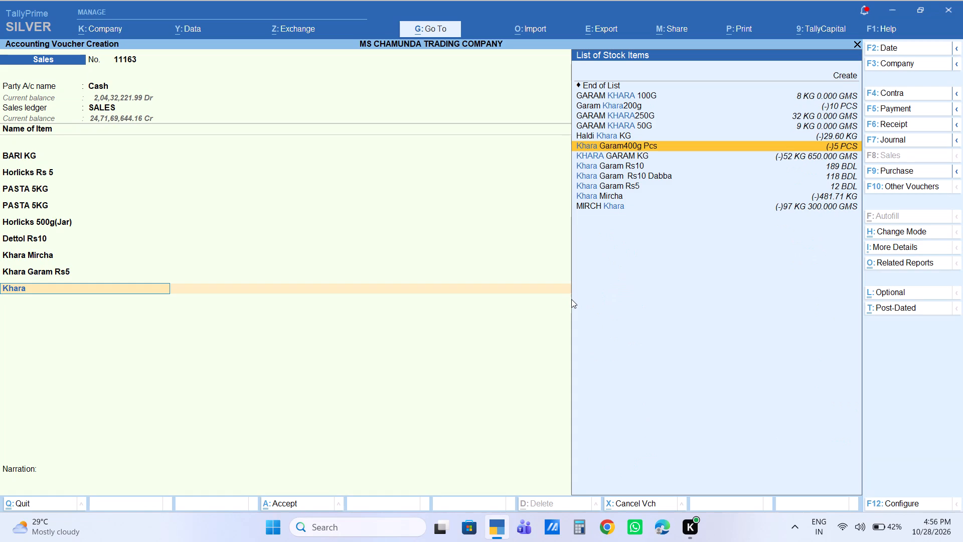
key(Down)
key(Down)
key(Return)
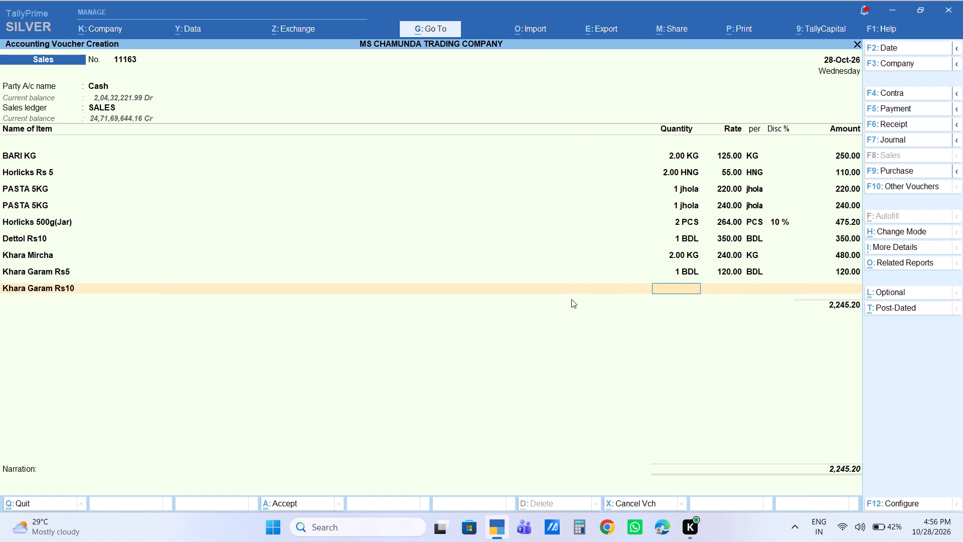
key(1)
key(Return)
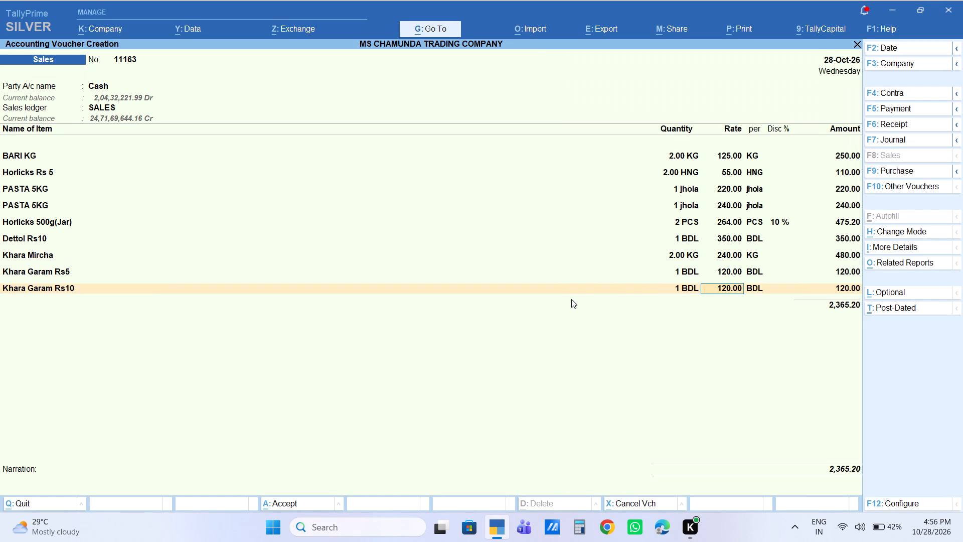
key(Return)
key(Return)
key(Return)
key(Return)
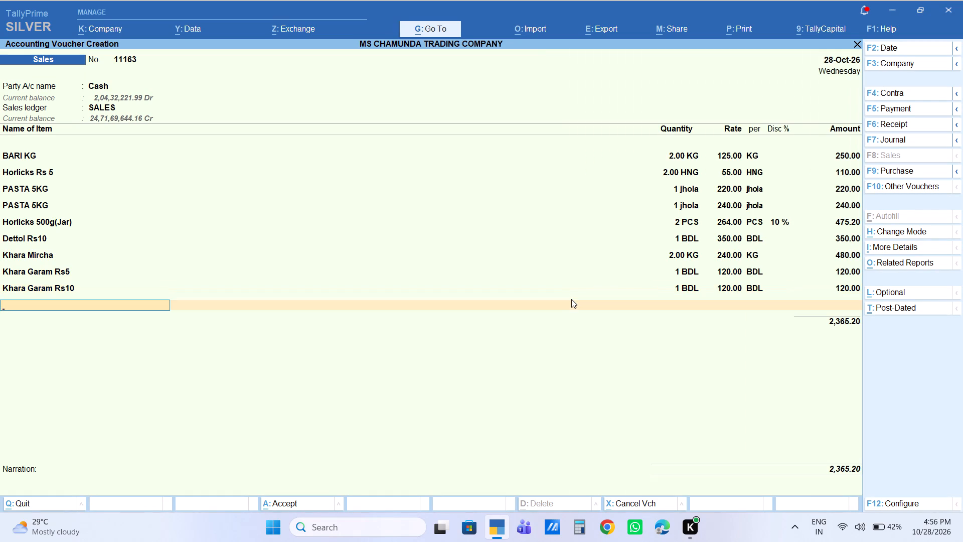
Add a Parle G Rs3 line below Khara Garam Rs10 with quantity 1 peti, the default rate of 530 and no discount.
text(parle)
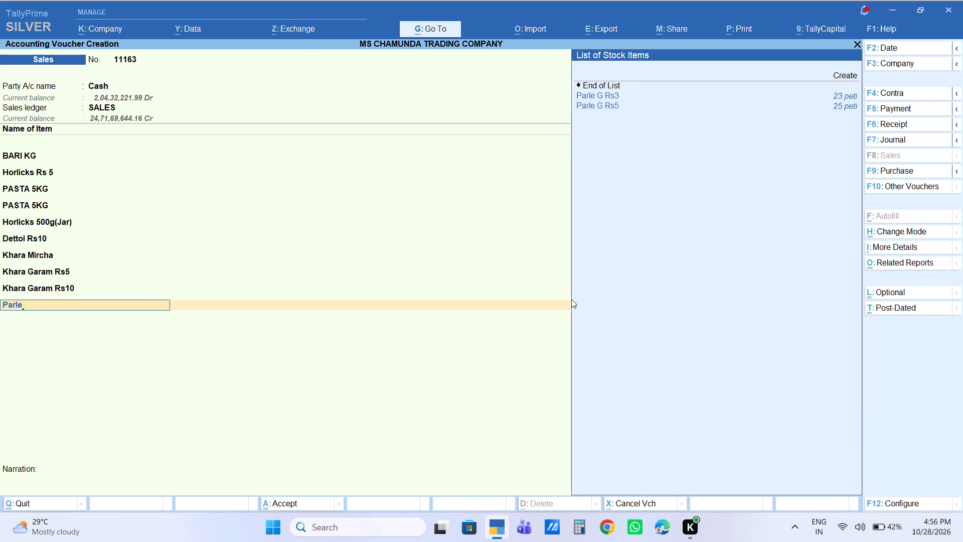
key(Down)
key(Return)
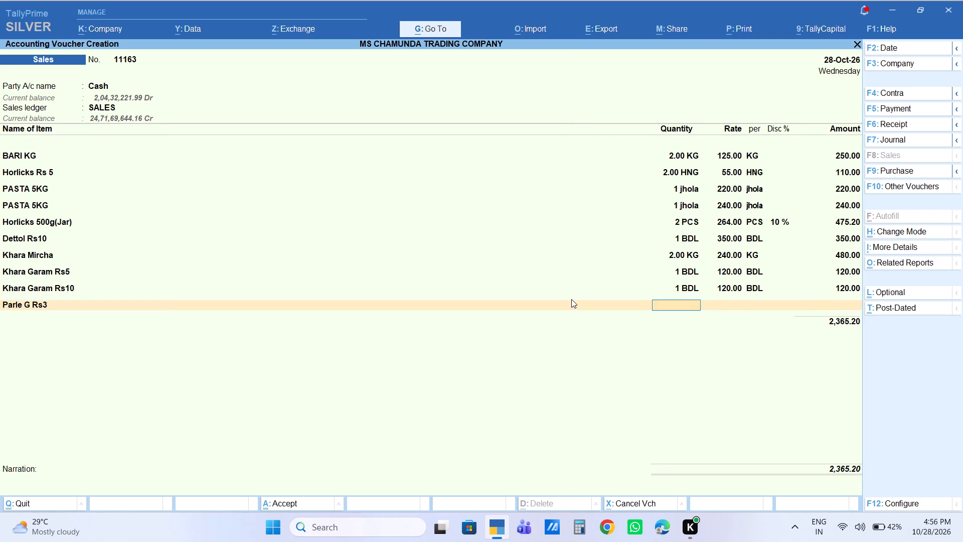
key(1)
key(Return)
key(Return)
key(Return)
key(Return)
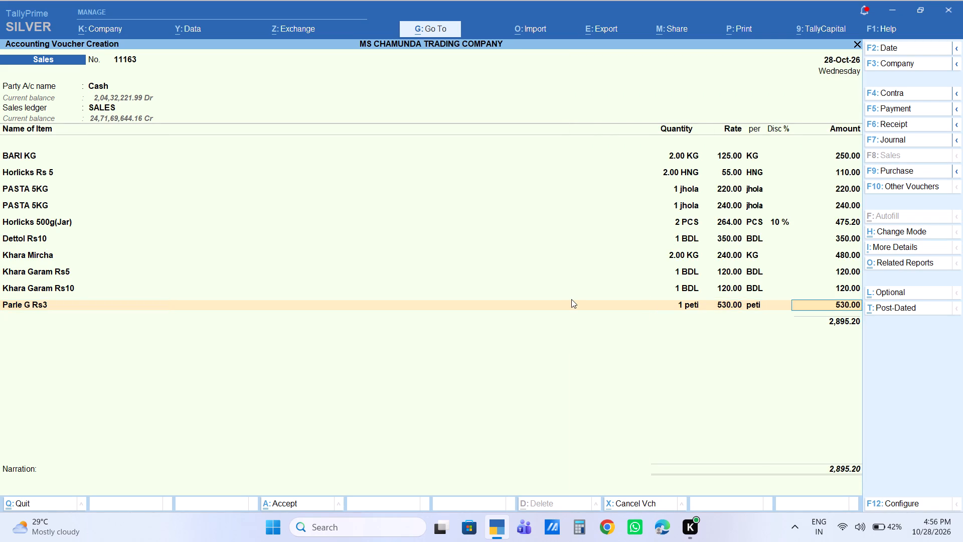
key(Return)
Add an A Butter Rs5 line below Parle G Rs3 with quantity 1 peti, the default rate of 490 and no discount.
key(n)
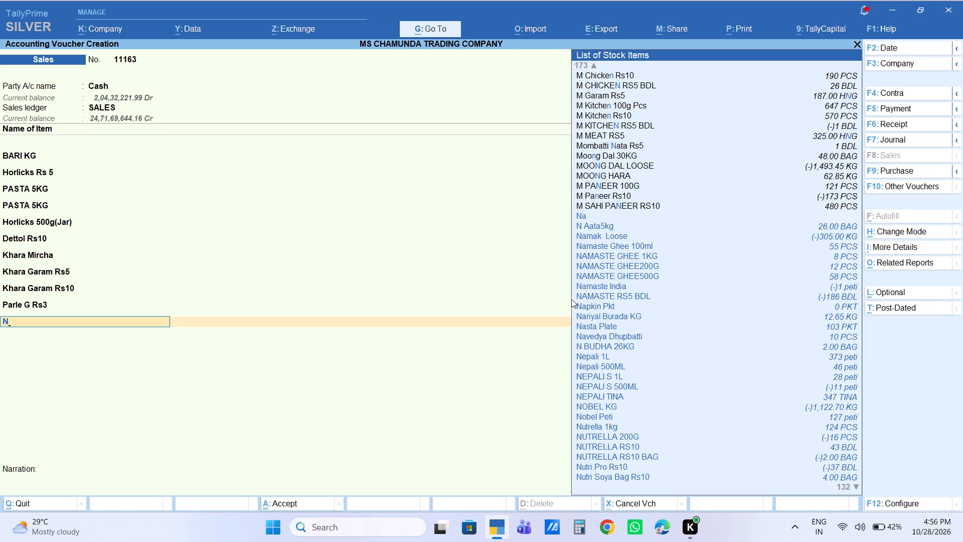
key(BackSpace)
text(buu)
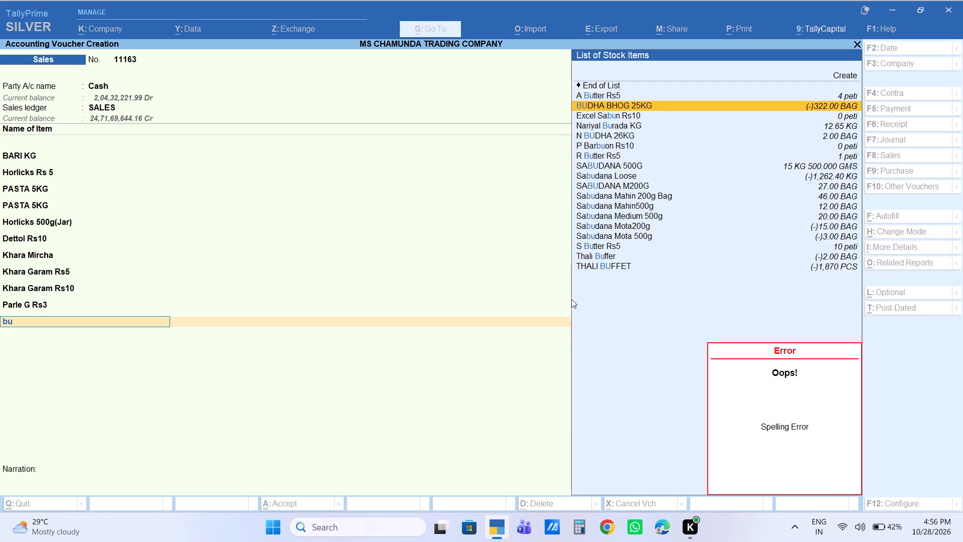
key(Up)
key(Return)
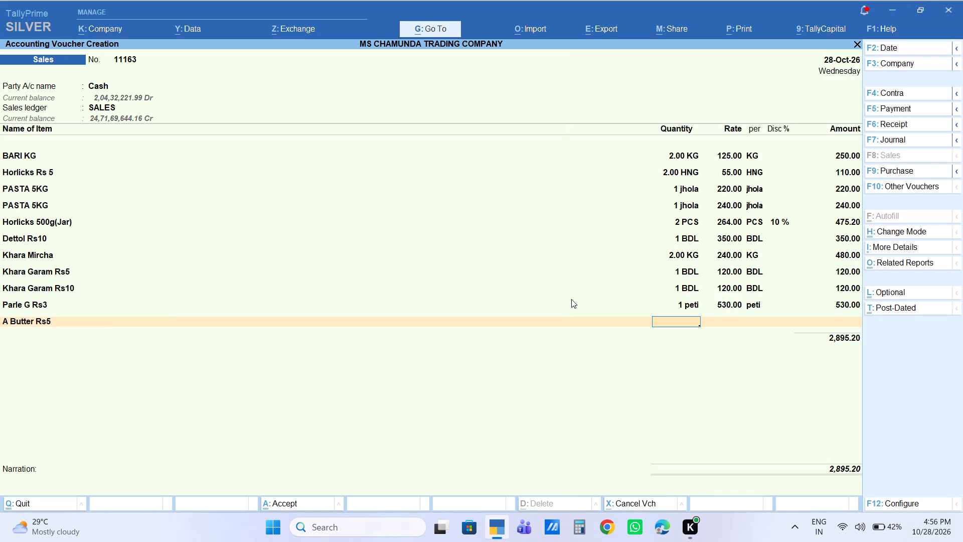
key(1)
key(Return)
key(Return)
key(Return)
key(Return)
key(Return)
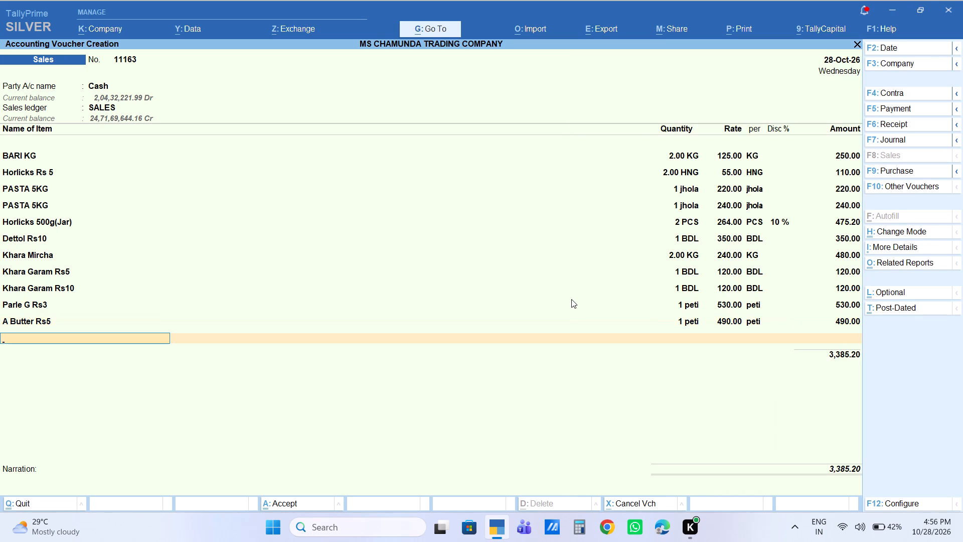
Add a Ghanti Sevai Bag line below A Butter Rs5 with quantity 1 BAG, no discount and the amount set to 360.
text(ghant)
key(Down)
key(Down)
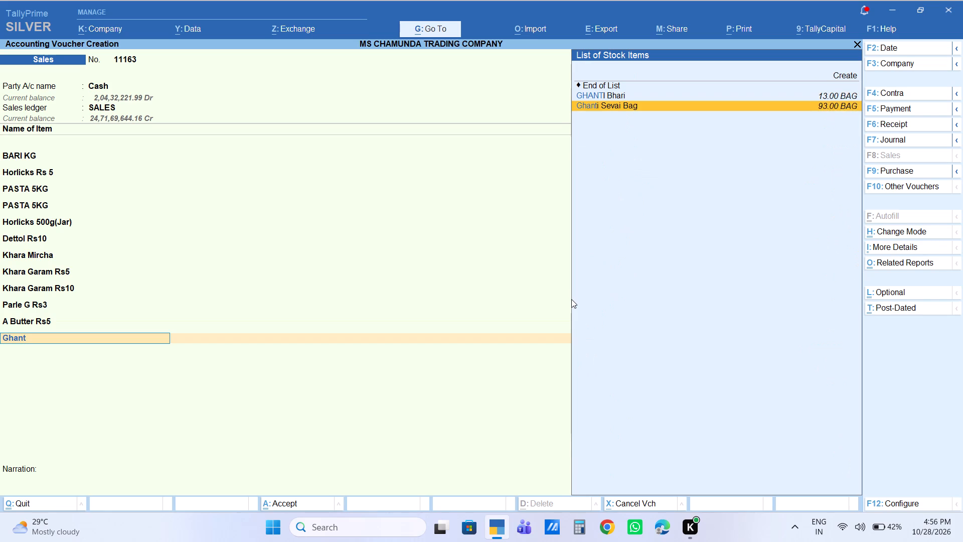
key(Return)
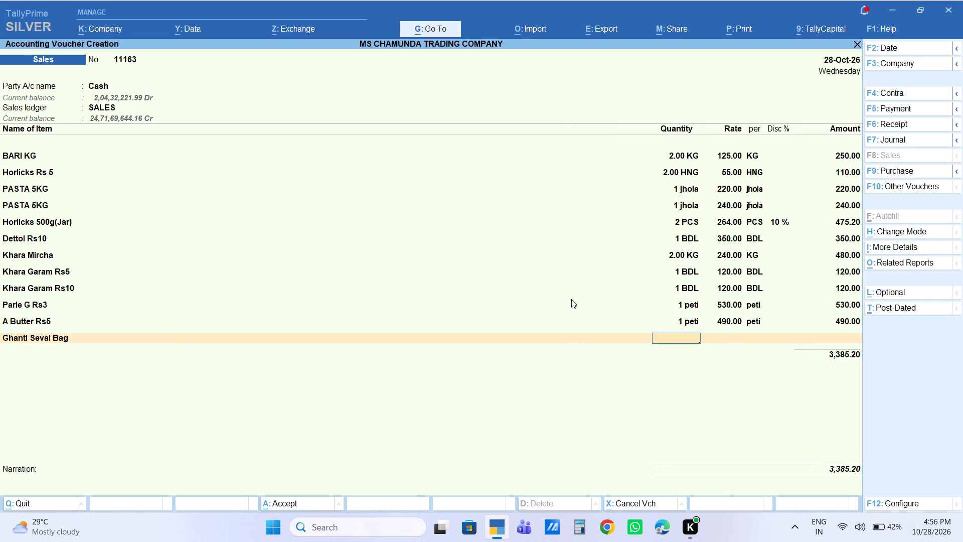
key(1)
key(Return)
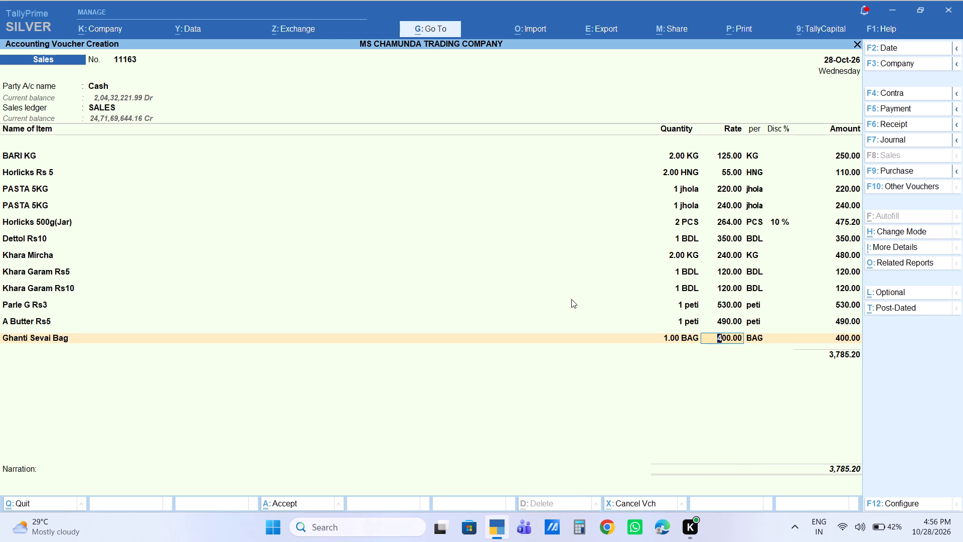
key(Return)
key(Return)
key(Return)
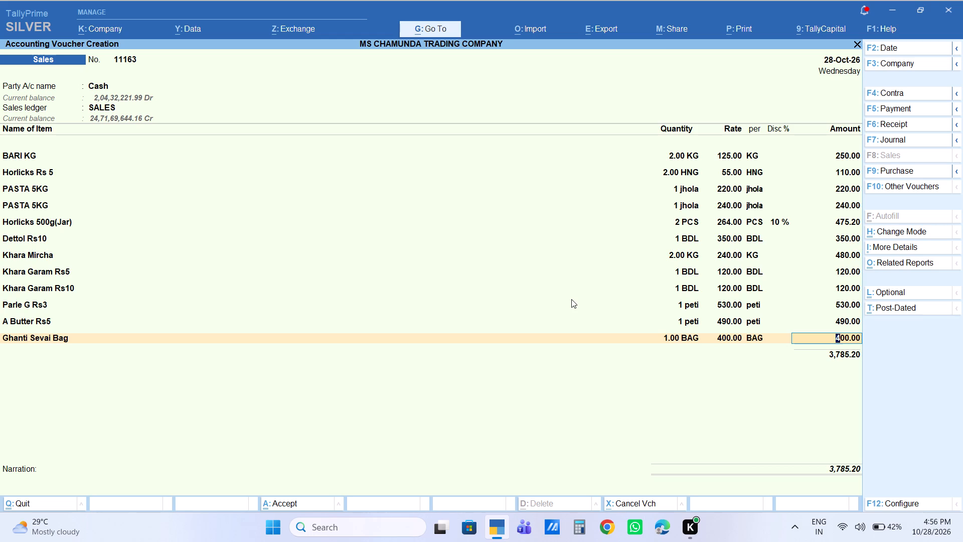
text(360)
key(Return)
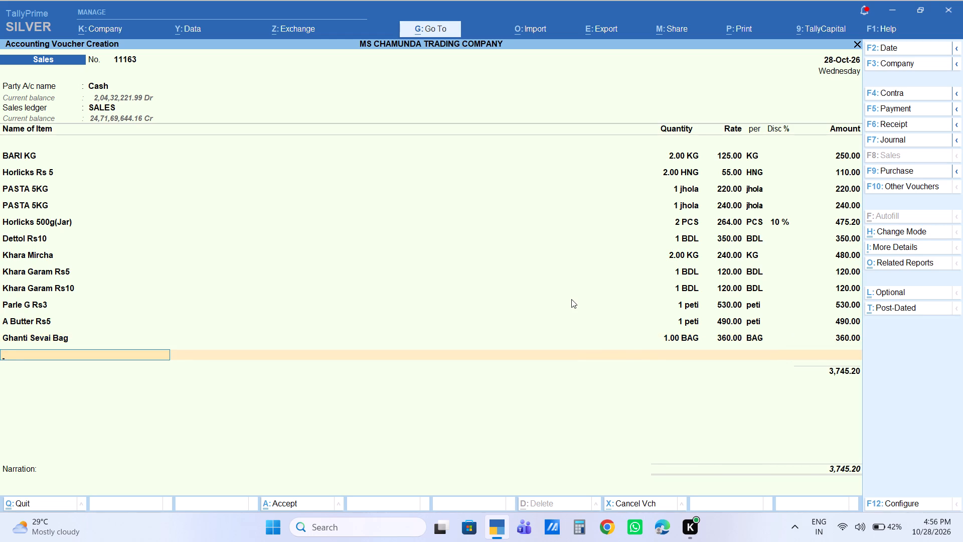
Add an ANOOP SATTU 200G line below Ghanti Sevai Bag with quantity 10 KG, the default rate of 140 and no discount.
text(satt)
key(Down)
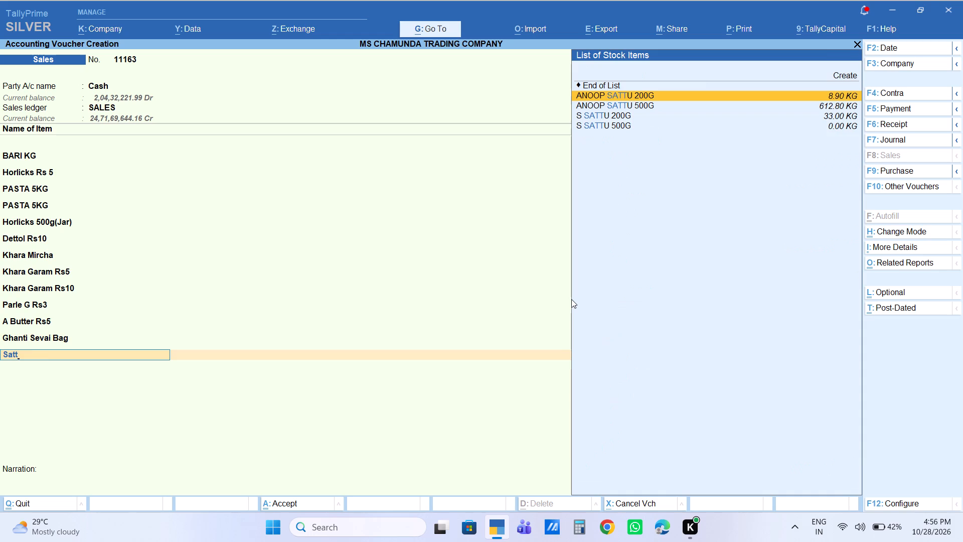
key(Return)
text(10)
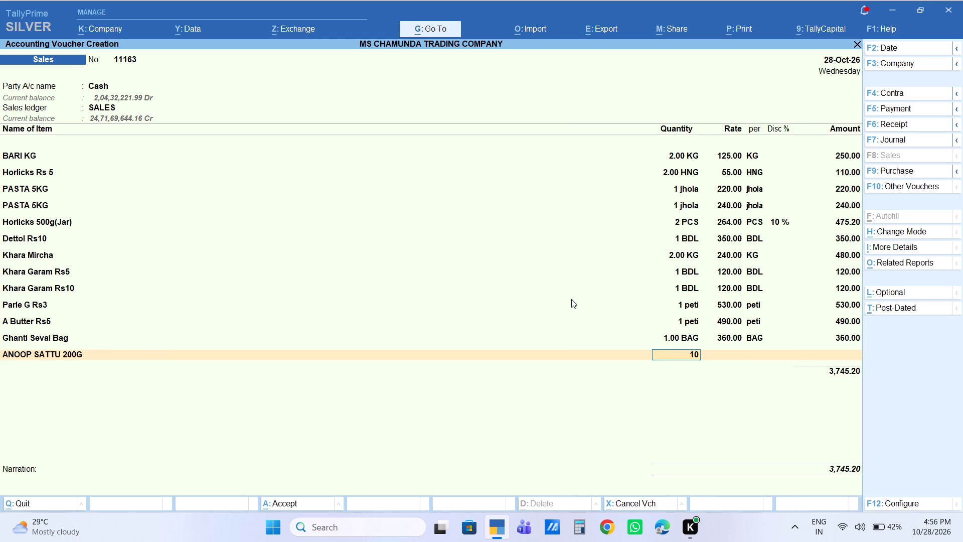
key(Return)
key(Return)
key(Return)
key(Return)
key(Return)
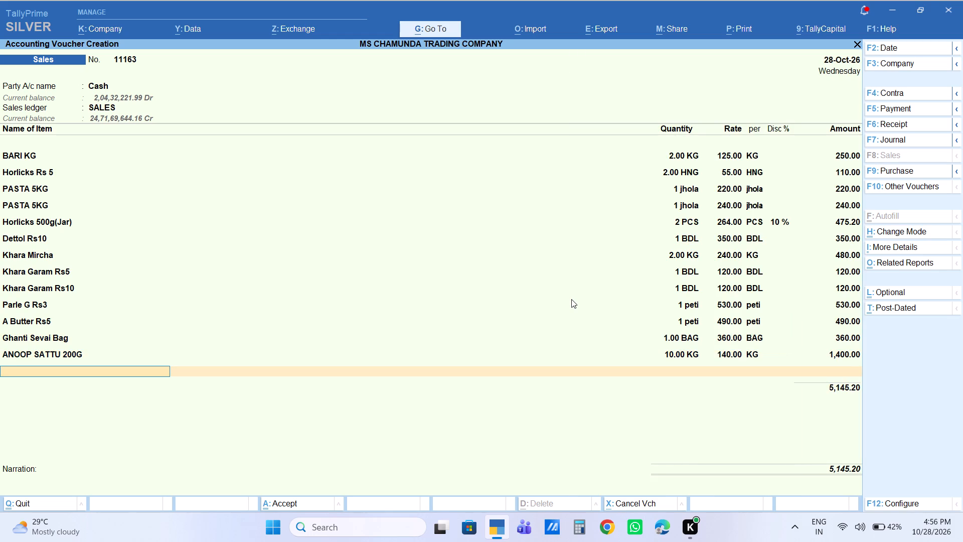
Add an Anoop Besan 200g line below ANOOP SATTU 200G with quantity 10 KG, no discount and the amount set to 1250.
text(besa)
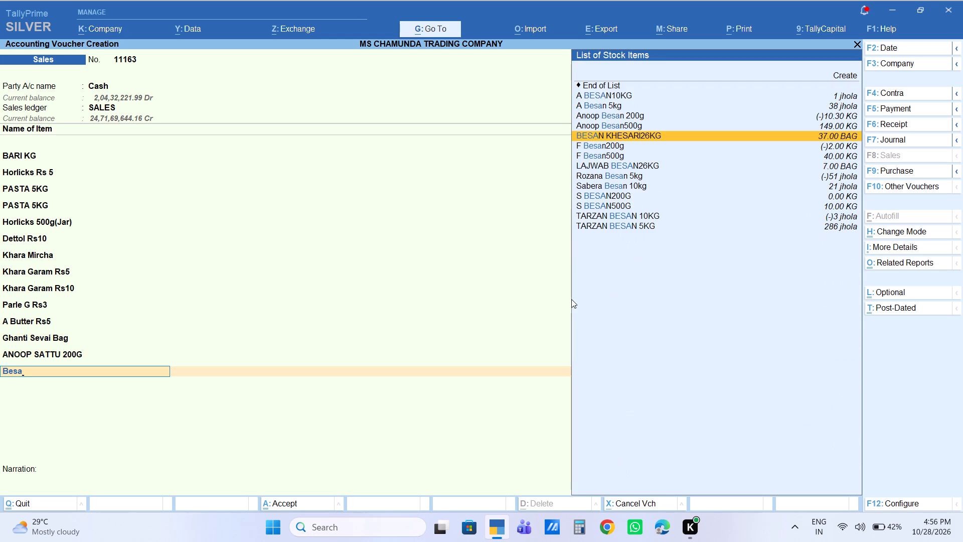
key(Up)
key(Return)
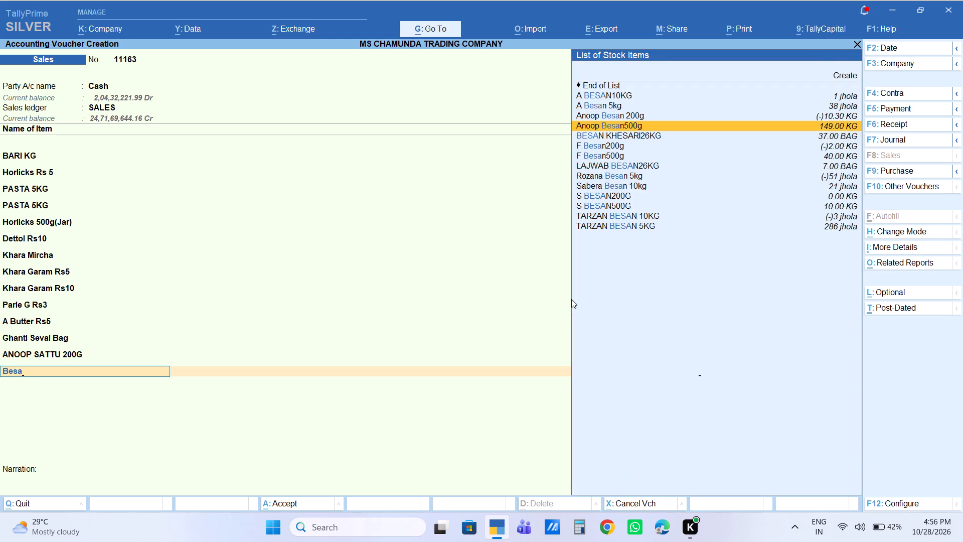
key(BackSpace)
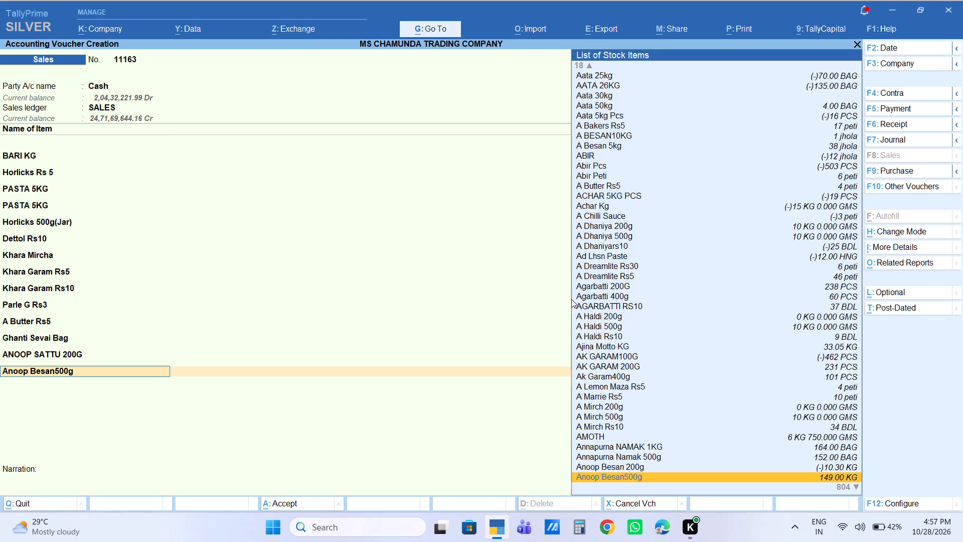
key(Up)
key(Return)
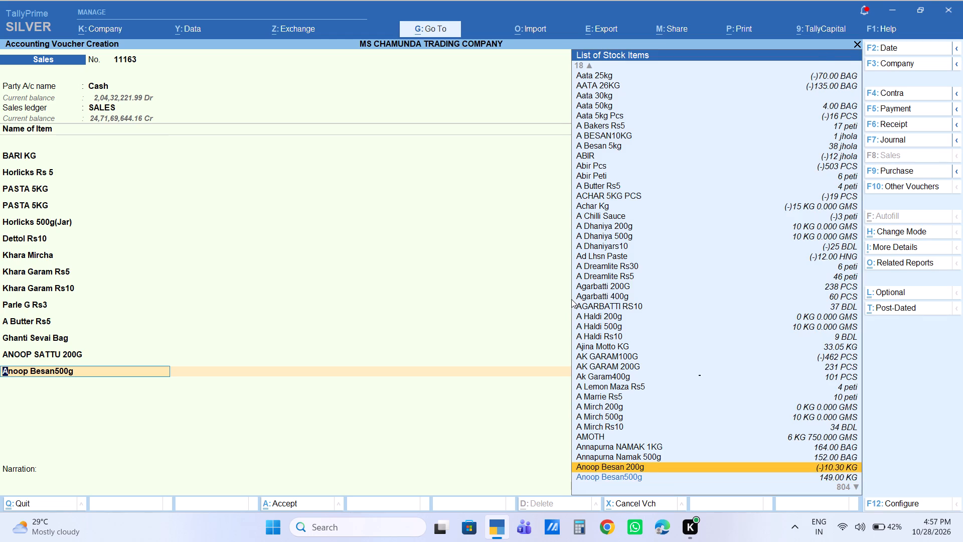
text(10)
key(Return)
key(Return)
key(Return)
key(Return)
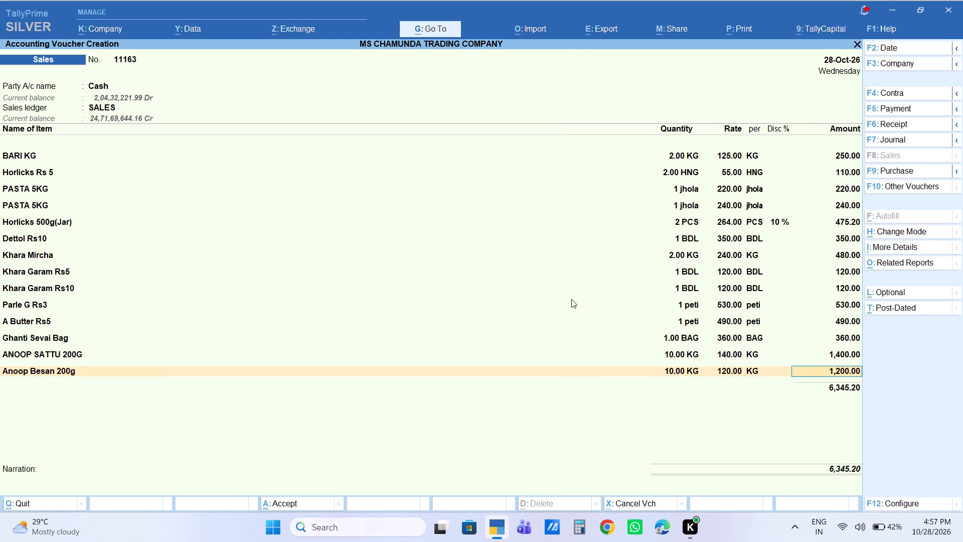
text(1250)
key(Return)
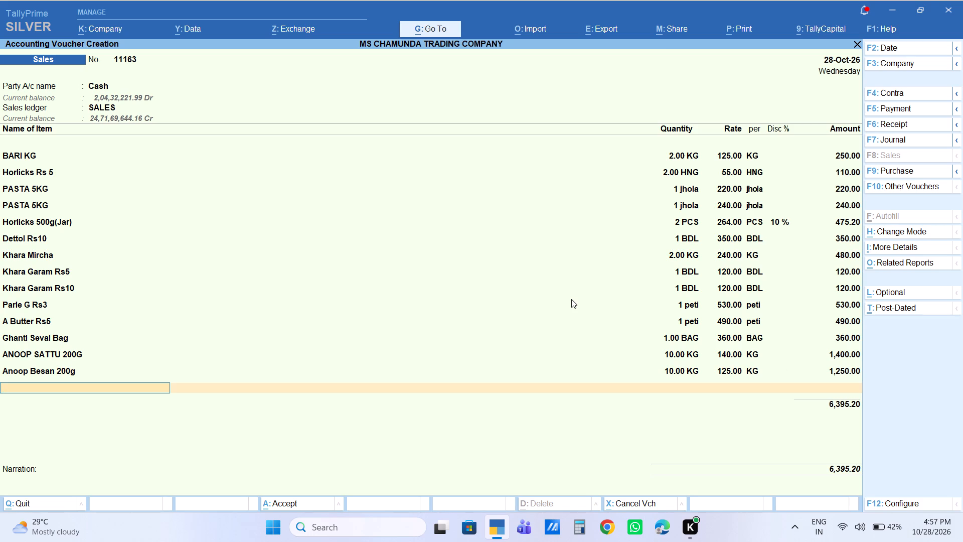
Add a Sabudana Loose line below Anoop Besan 200g with quantity 2.4 KG, the default rate of 95 and no discount.
text(sabuda)
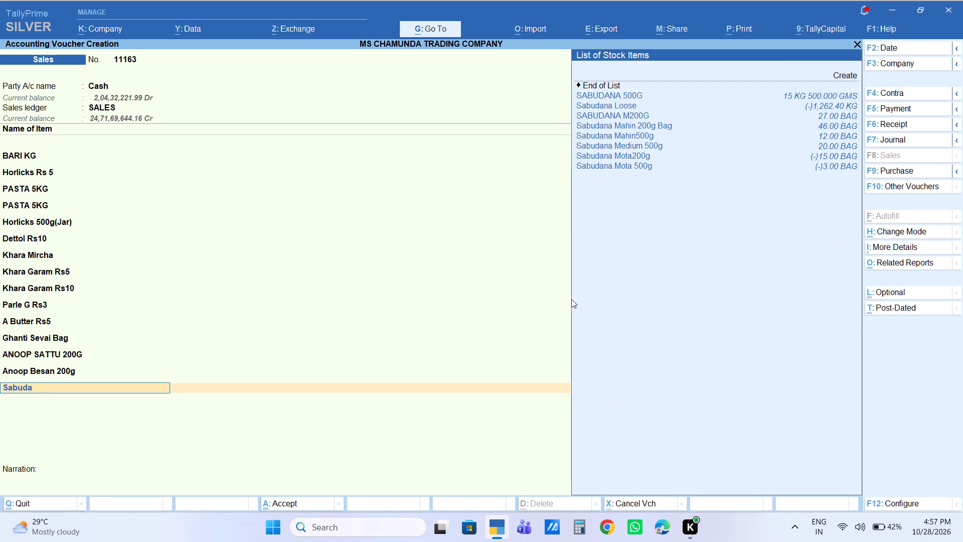
key(Down)
key(Down)
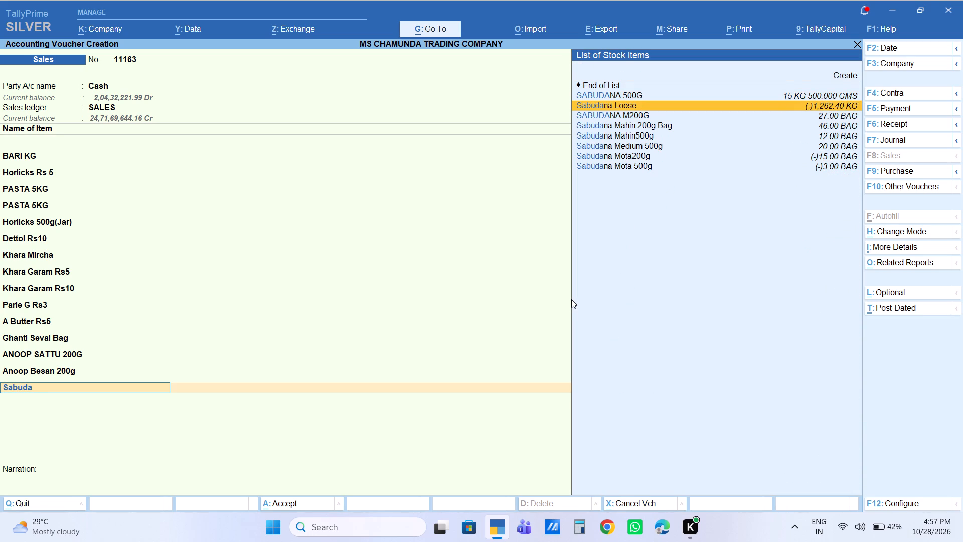
key(Return)
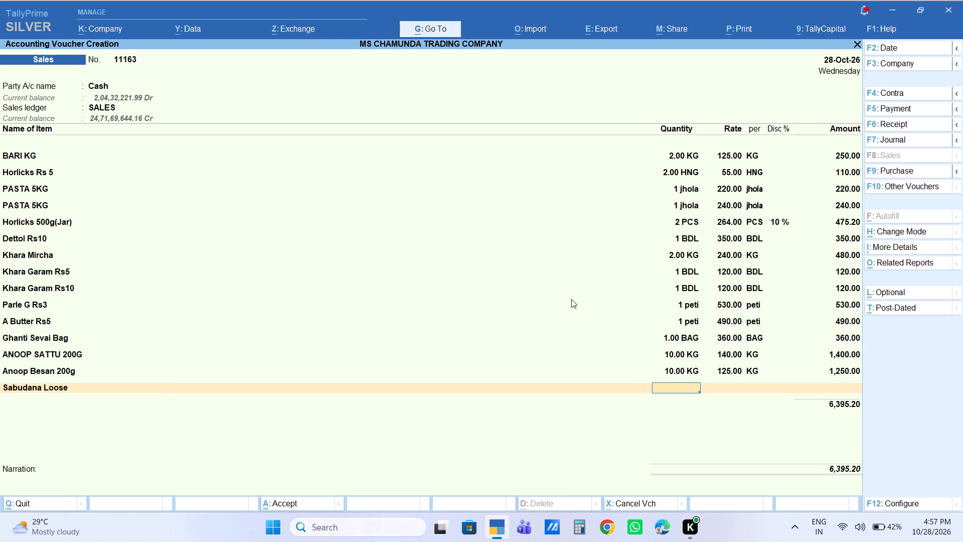
text(2.4)
key(Return)
key(Return)
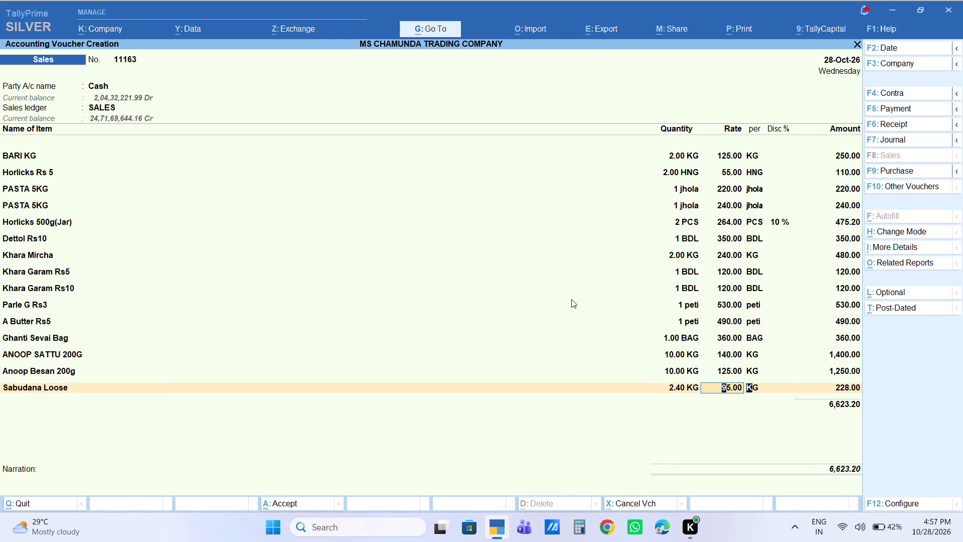
key(Return)
key(Return)
key(Return)
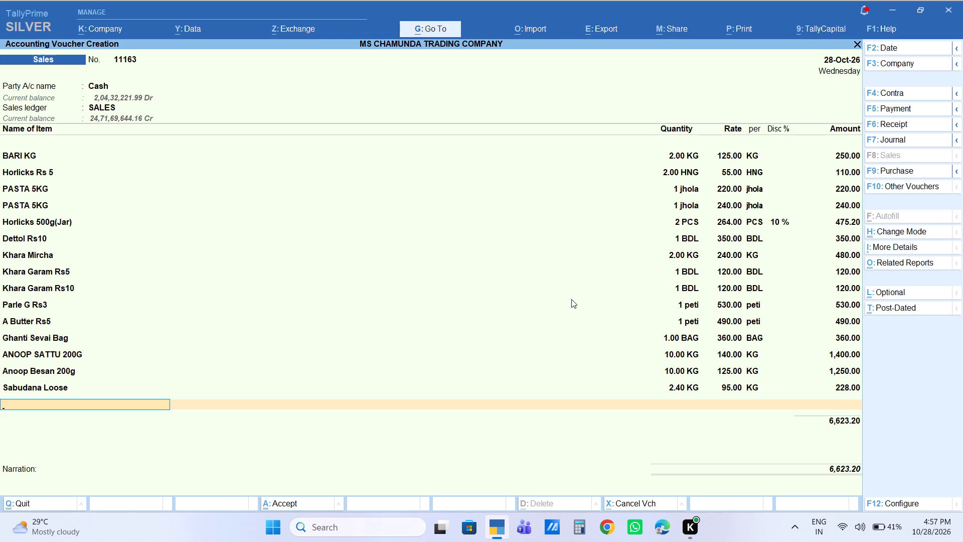
Add a Surf Excel 500g line below Sabudana Loose with quantity 1 BAG, the default rate of 1,580 and no discount.
text(exce)
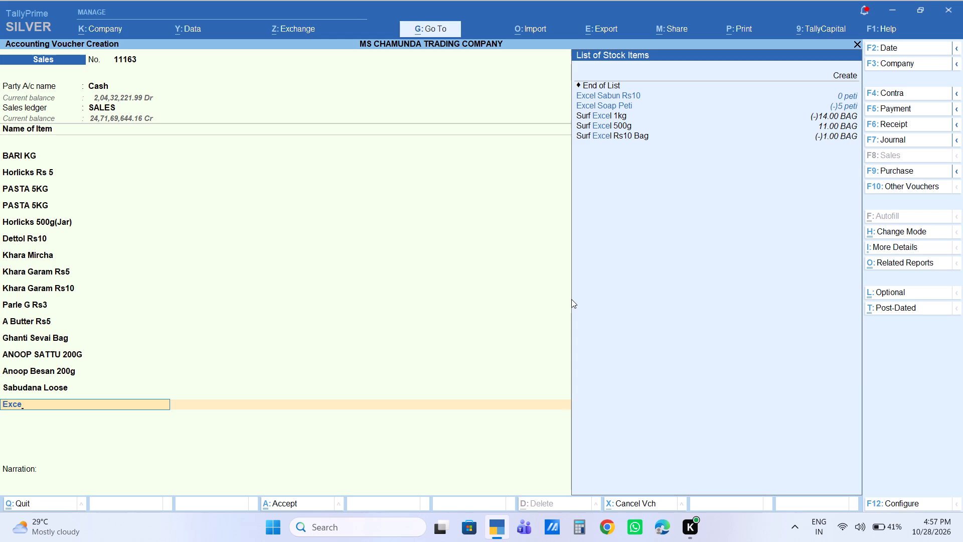
key(Down)
key(Down)
key(Down)
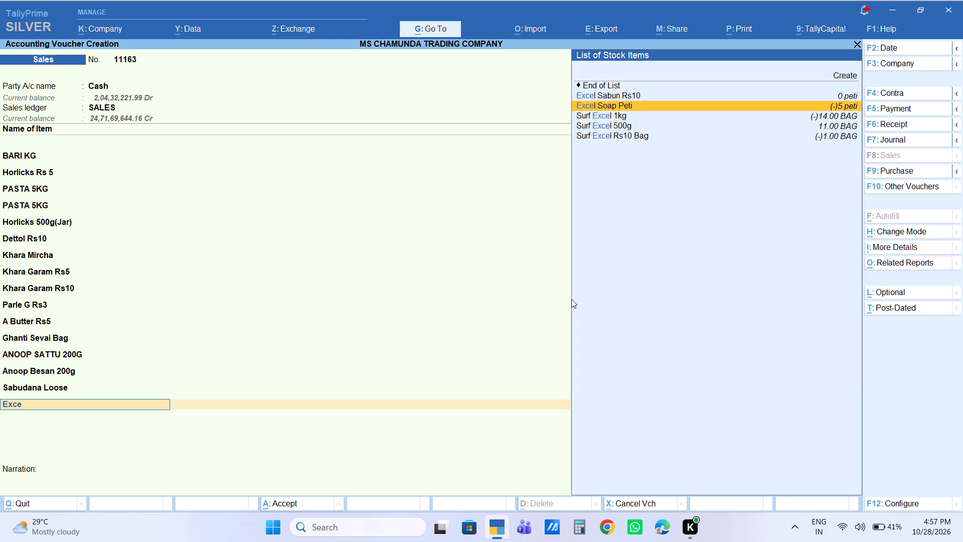
key(Down)
key(Return)
key(1)
key(Return)
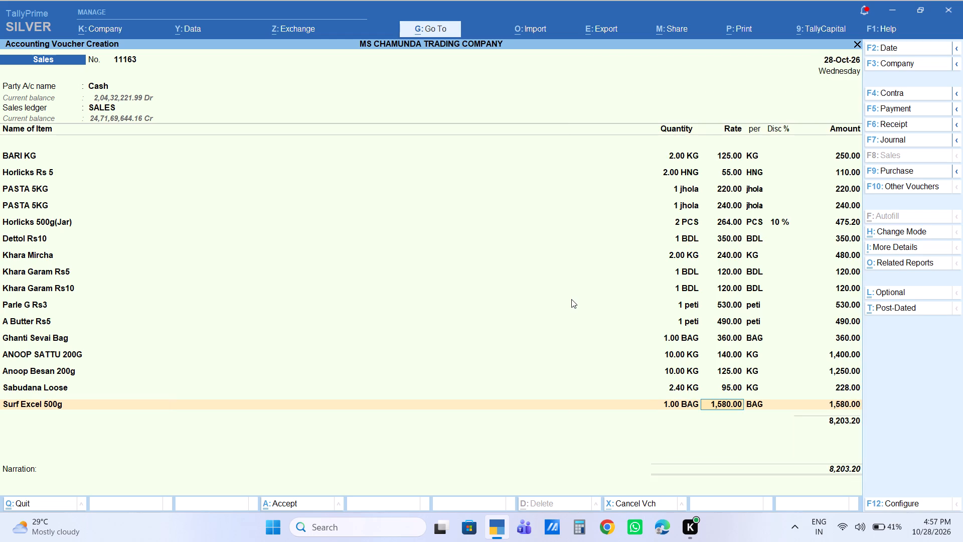
key(Return)
key(Return)
key(Return)
key(Return)
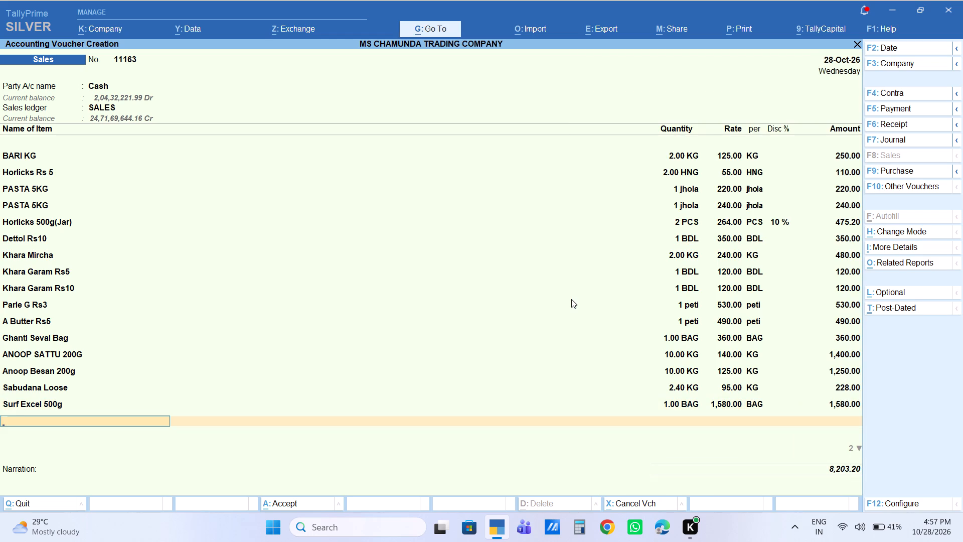
Add a MARICH line below Surf Excel 500g with quantity 0.5 KG, the default rate of 850 and no discount.
text(marich)
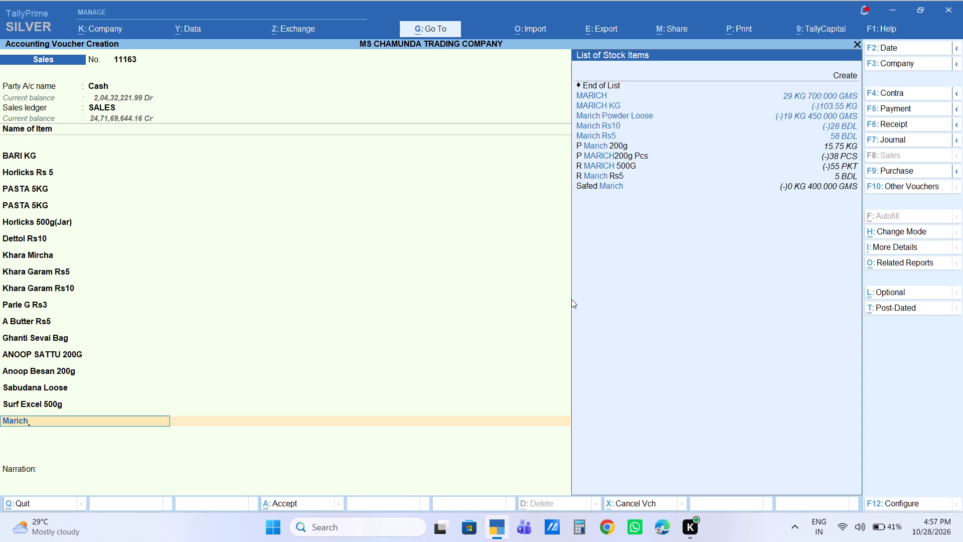
key(Down)
key(Return)
text(.5)
key(Return)
key(Return)
key(Return)
key(Return)
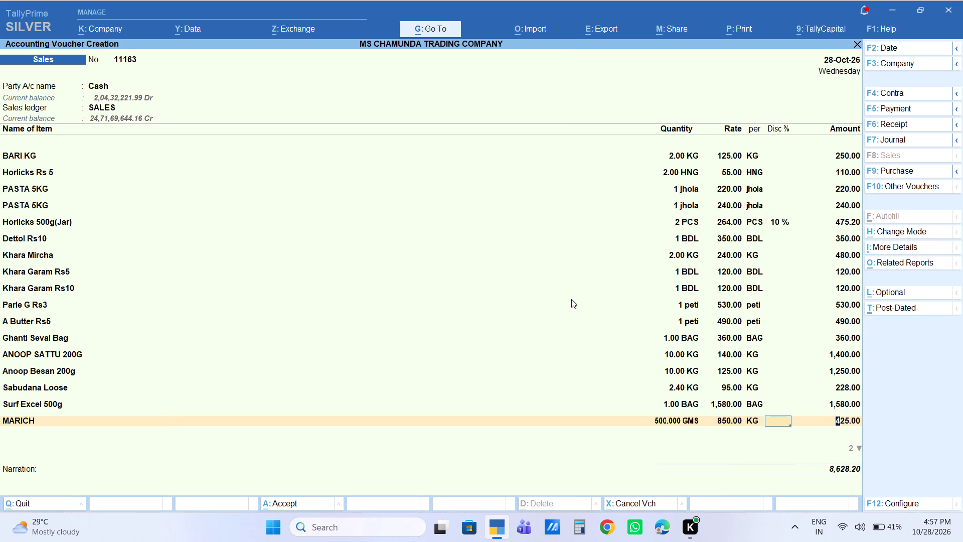
key(Return)
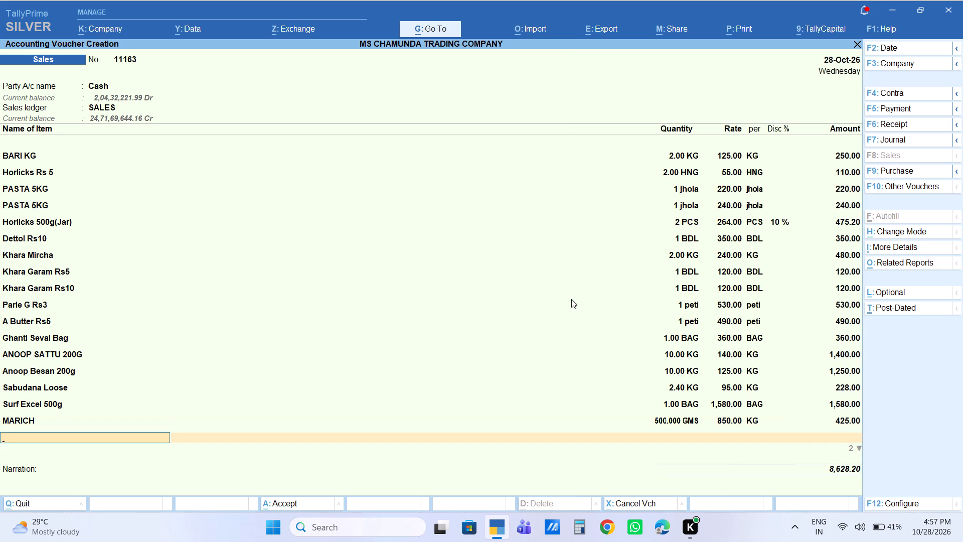
Add a Jeera KG line below MARICH with quantity 1 KG, the default rate of 320 and no discount.
text(jeera)
key(Down)
key(Return)
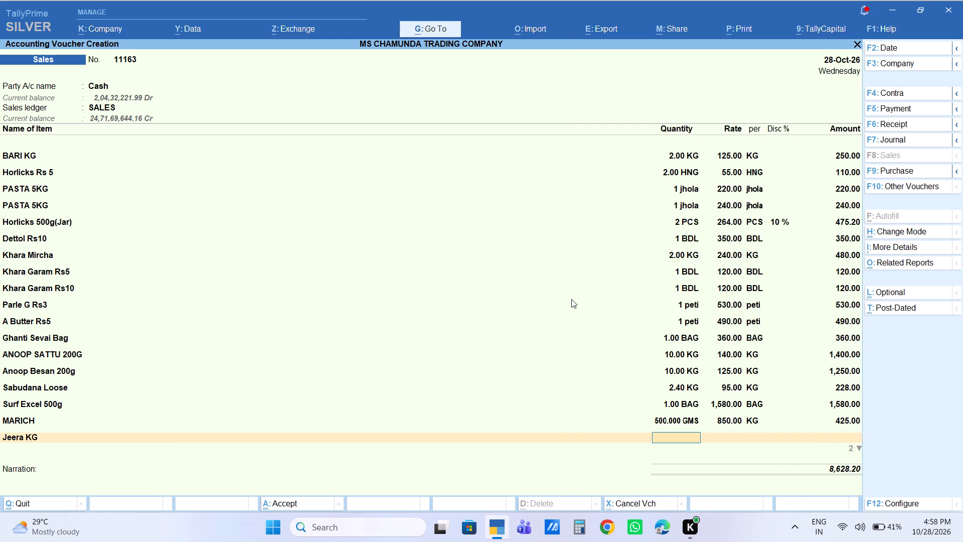
key(2)
key(BackSpace)
key(1)
key(Return)
key(Return)
key(Return)
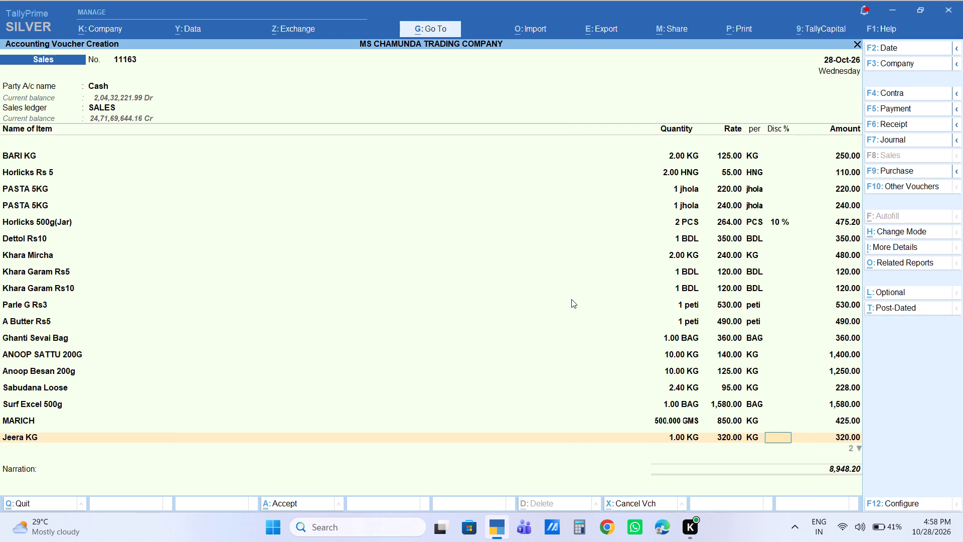
key(Return)
key(Return)
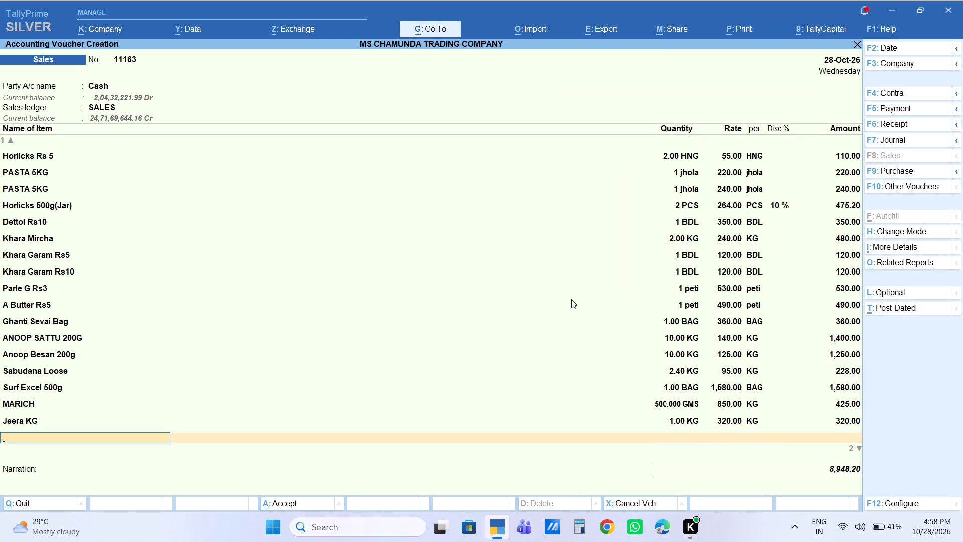
Add a Royal Goranga26kg line below Jeera KG with quantity 1 BAG, no discount and the amount set to 1340.
text(roya)
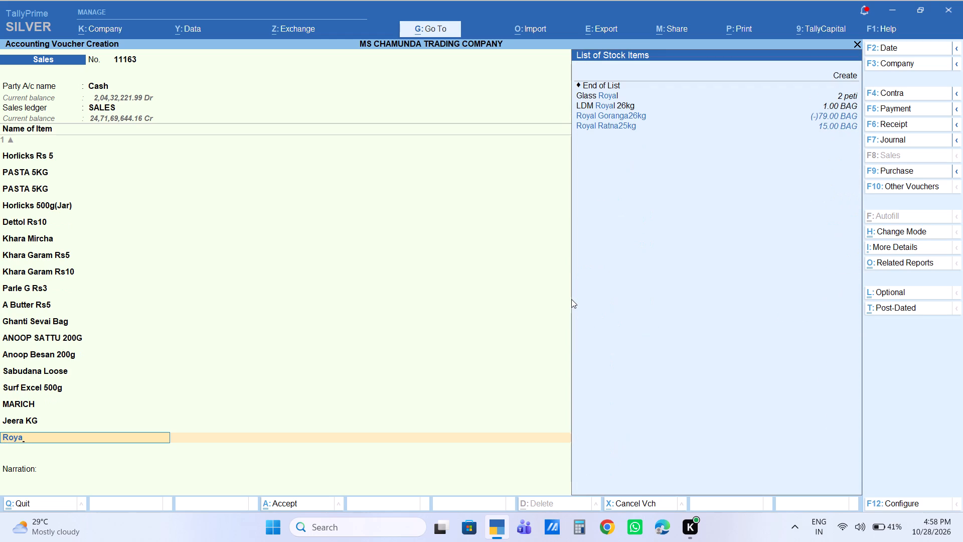
key(Down)
key(Return)
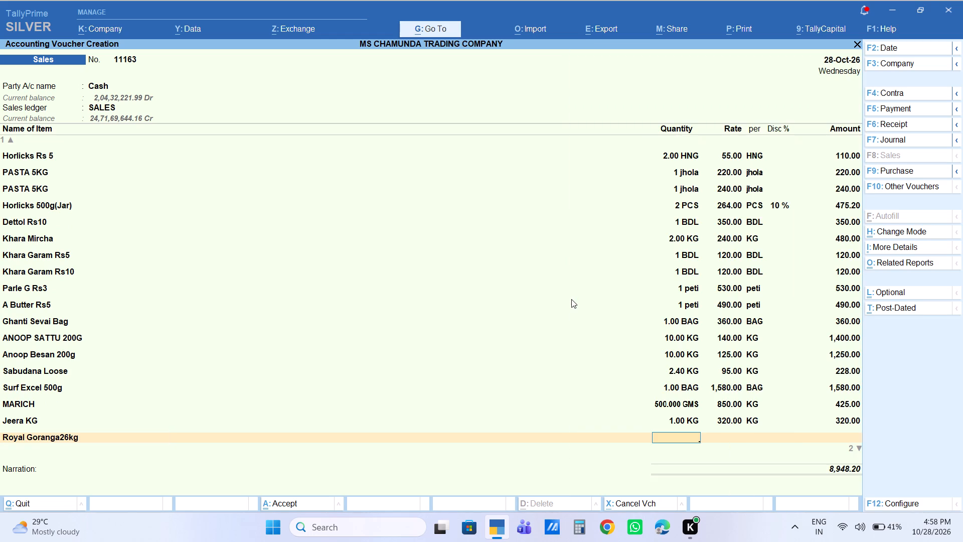
key(1)
key(Return)
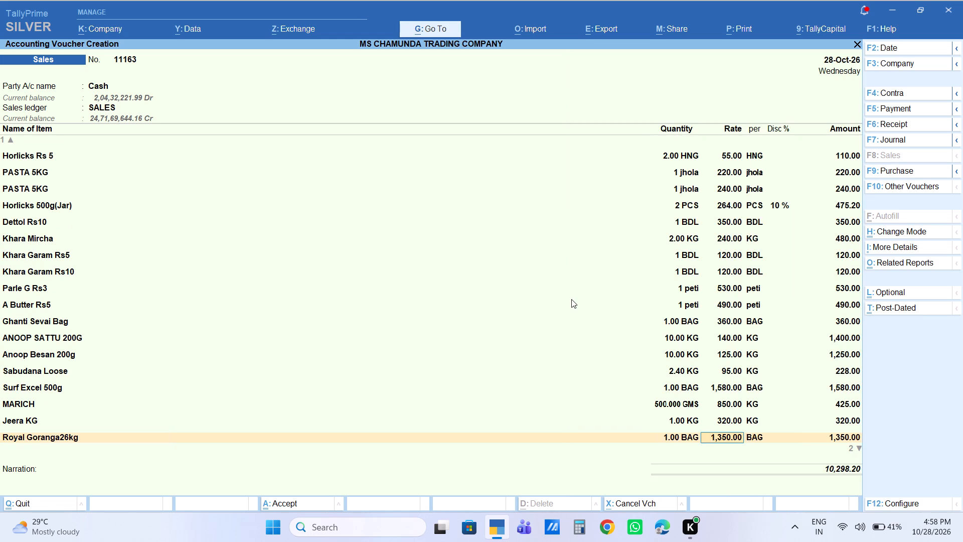
key(Return)
key(Return)
key(Return)
text(1340)
key(Return)
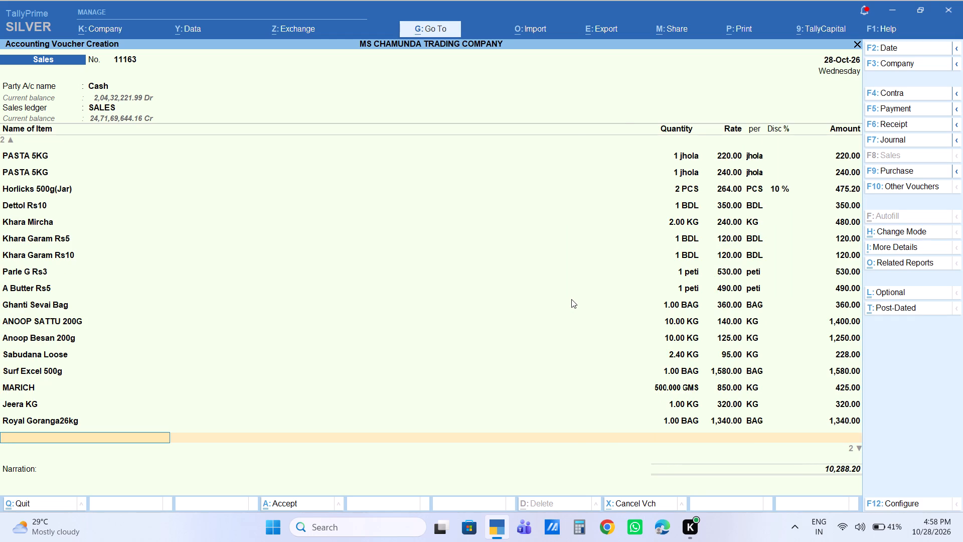
Add a Kerao line below Royal Goranga26kg with quantity 5 KG, a rate of 65 and no discount.
text(kera)
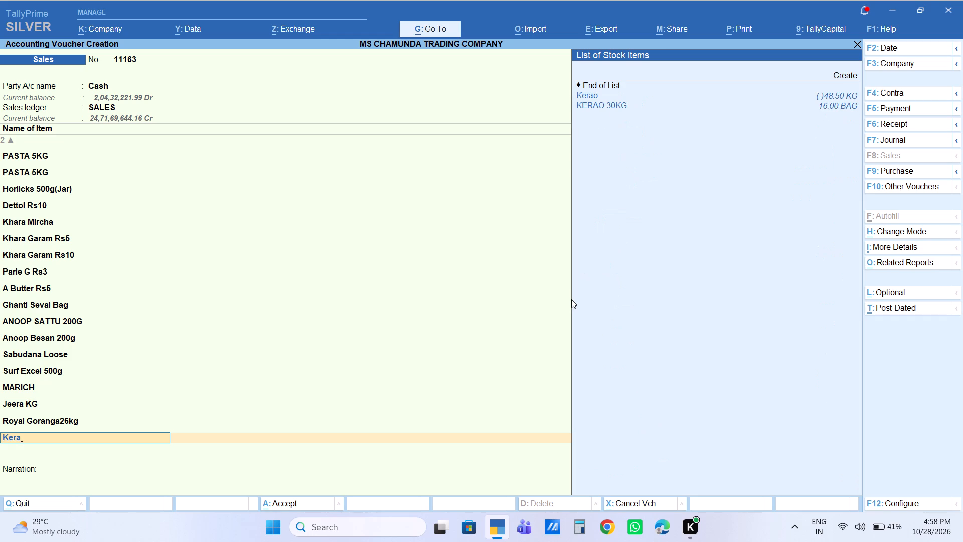
key(Right)
key(Down)
key(Return)
key(5)
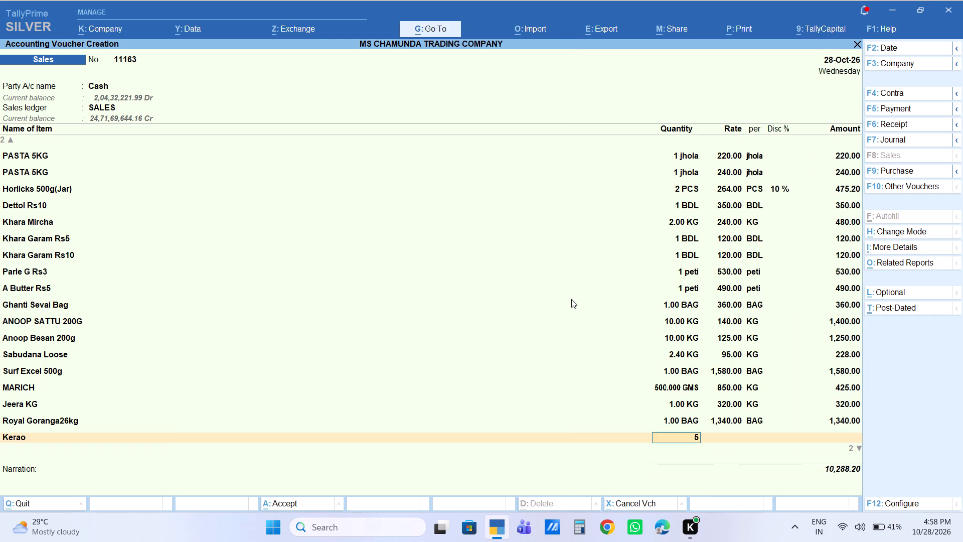
key(Return)
text(65)
key(Return)
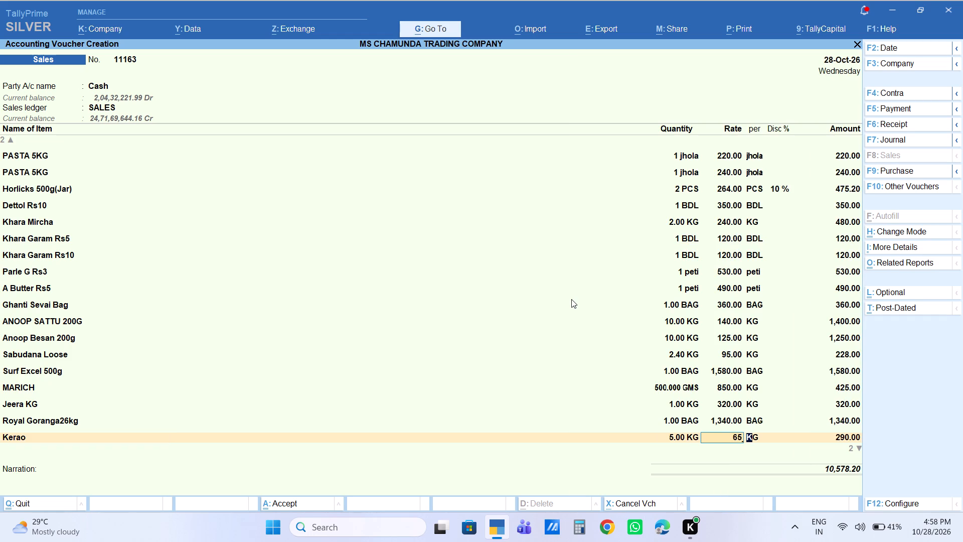
key(Return)
key(Return)
key(Return)
Add a LAHSUN B line below Kerao with quantity 10 KG, a rate of 110 and no discount.
text(lahs)
key(Down)
key(Down)
key(Down)
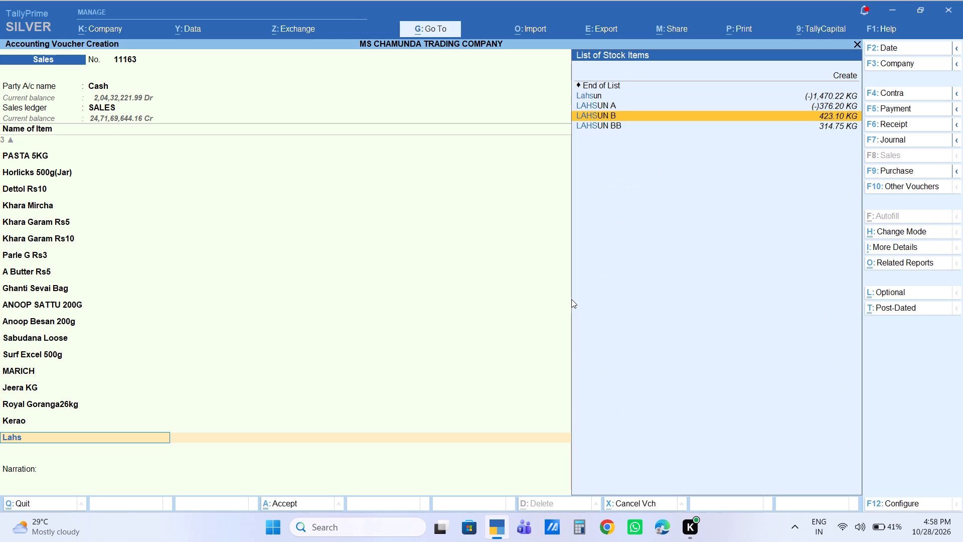
key(Return)
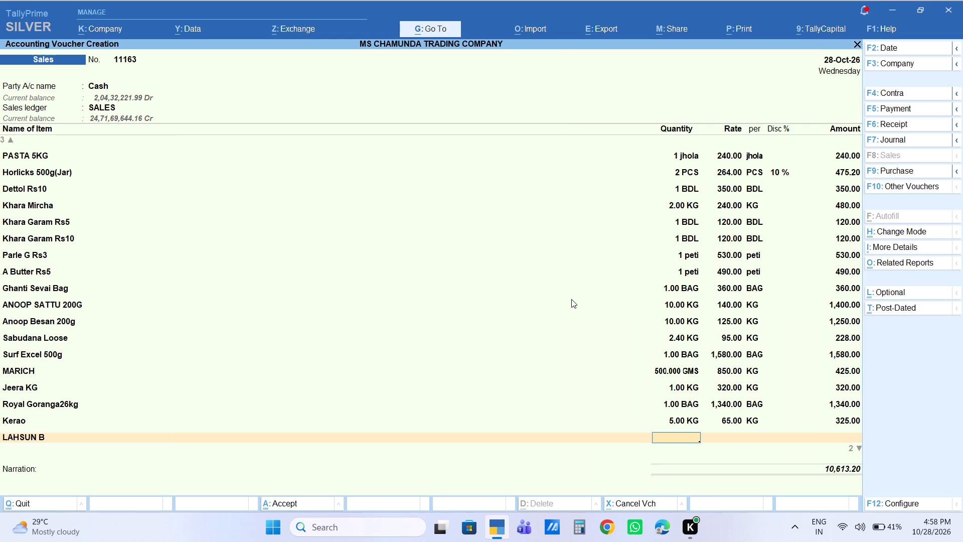
text(10)
key(Return)
text(110)
key(Return)
key(Return)
key(Return)
key(Return)
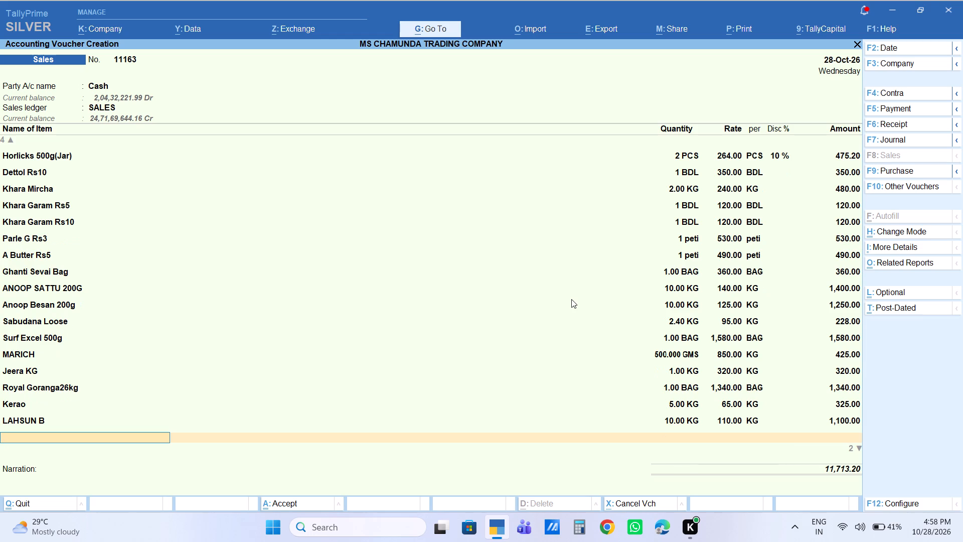
Add a TEJPATTA KG line below LAHSUN B with quantity 1 KG, a rate of 70 and no discount.
text(tejpa)
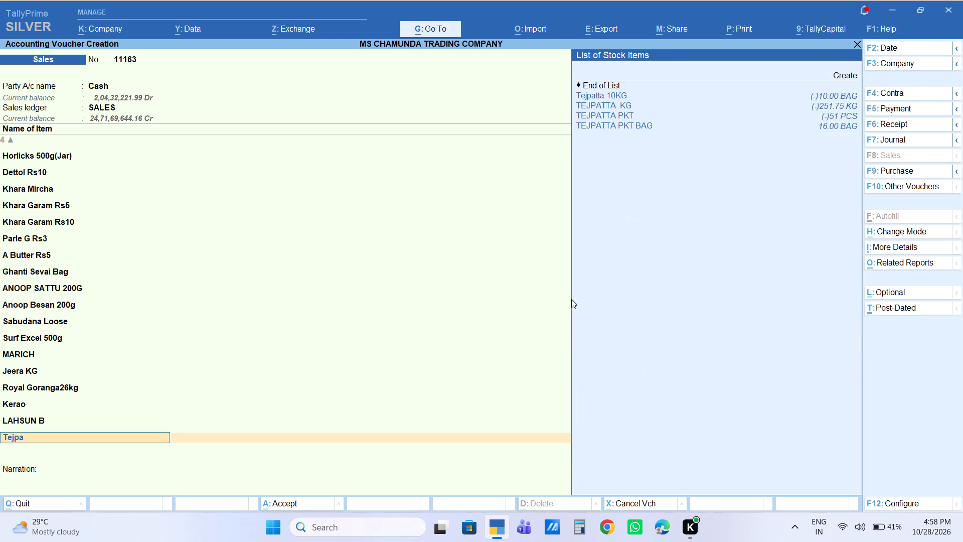
key(Down)
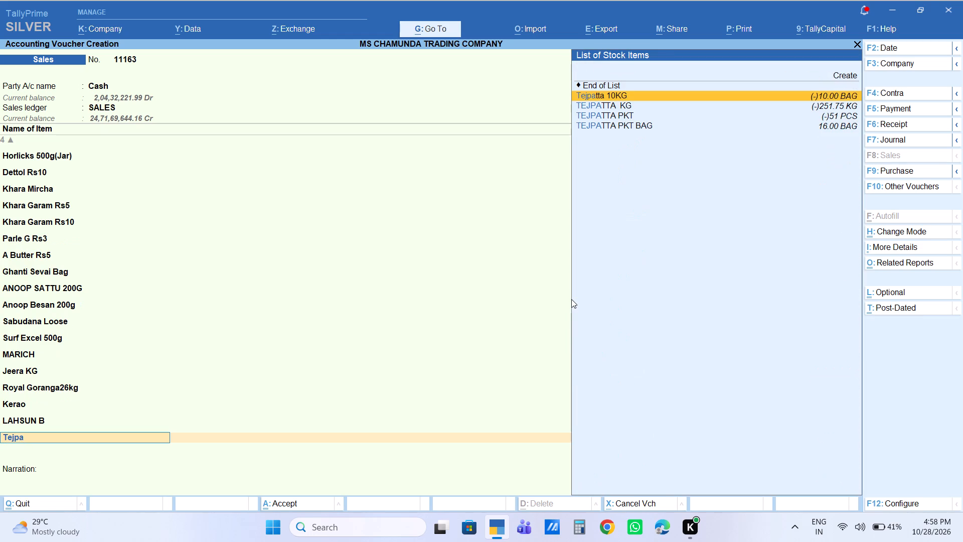
key(Down)
key(Return)
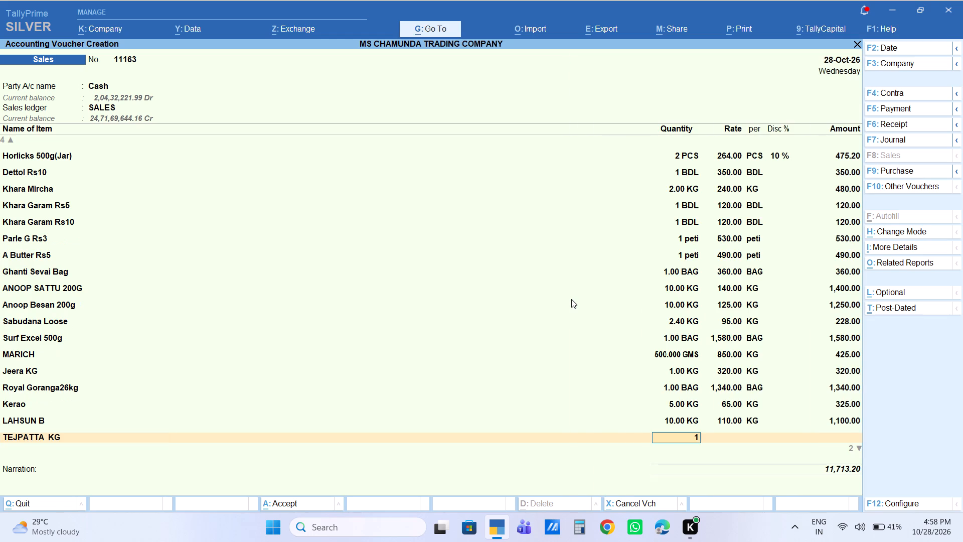
key(1)
key(Return)
text(70)
key(Return)
key(Return)
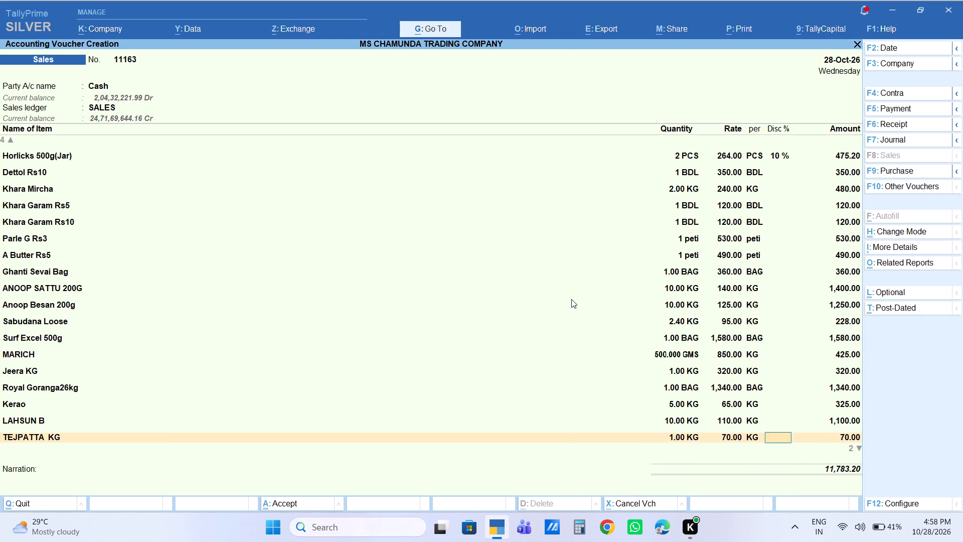
key(Return)
key(Return)
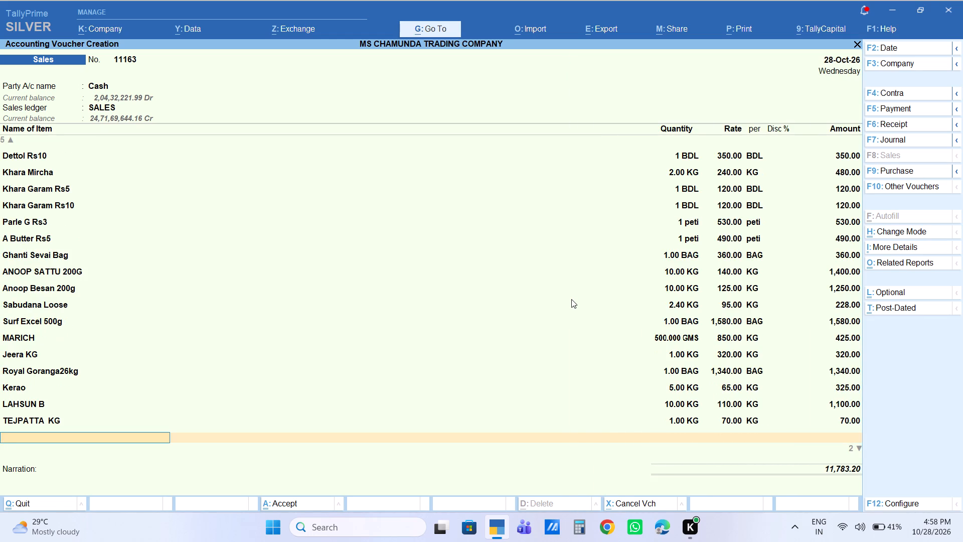
Add a Taja 100g Pc line below TEJPATTA KG with quantity 25 PCS, the default rate of 22.50 and no discount.
text(taja)
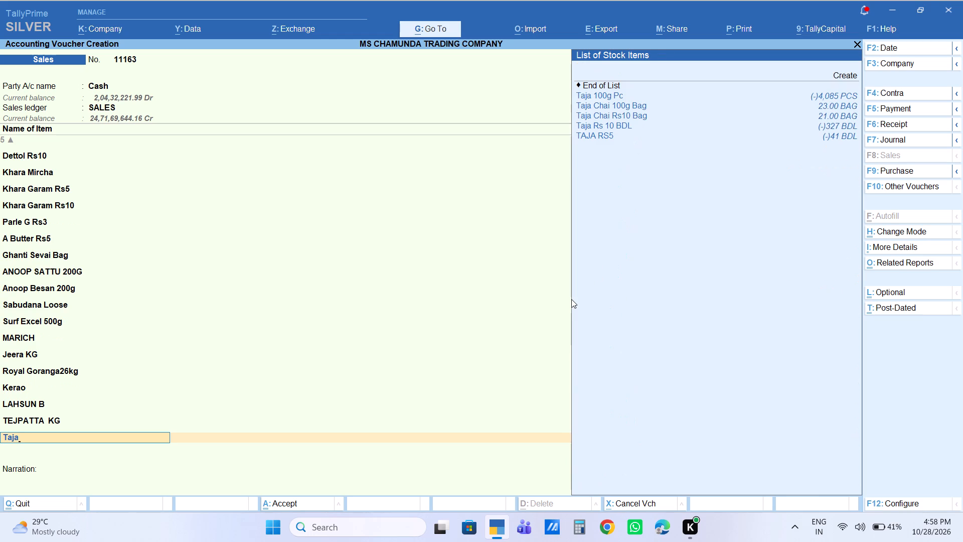
key(Down)
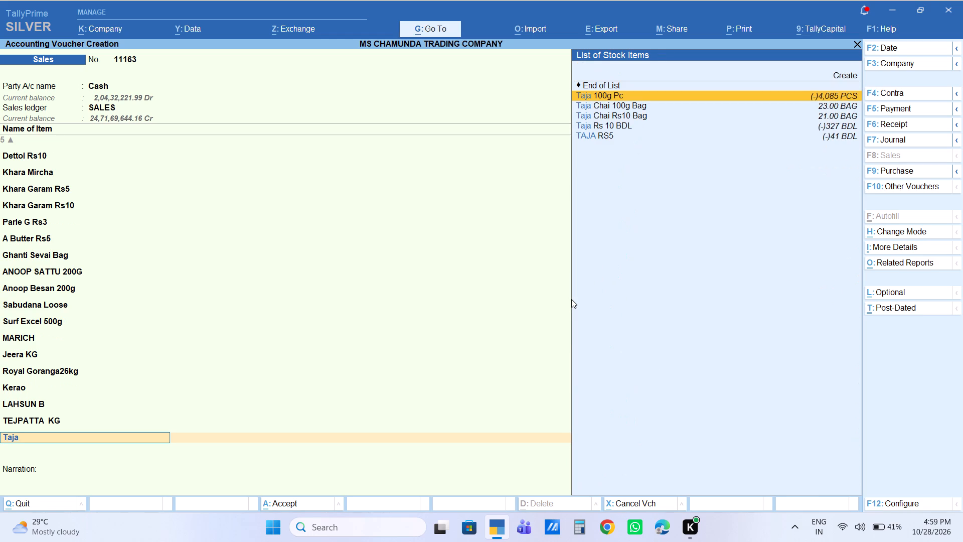
key(Down)
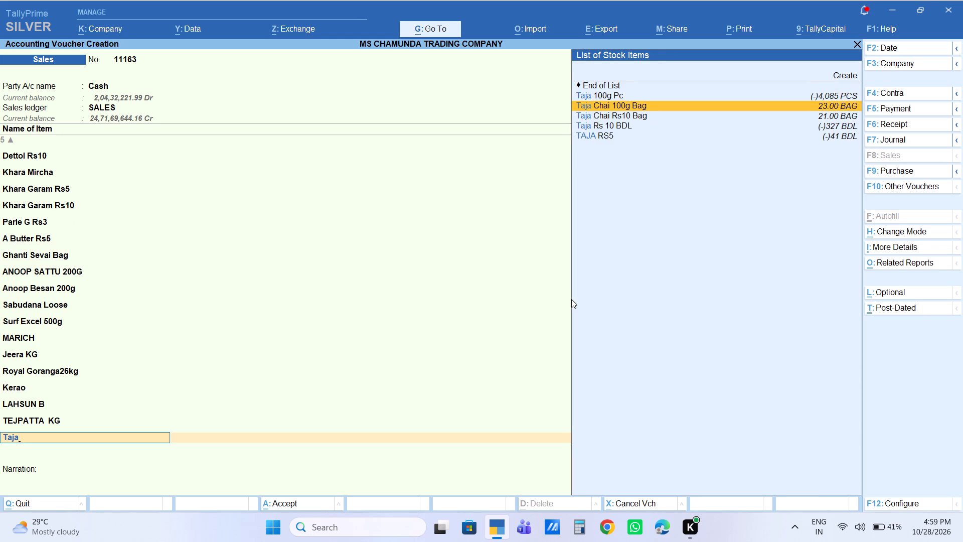
key(Up)
key(Return)
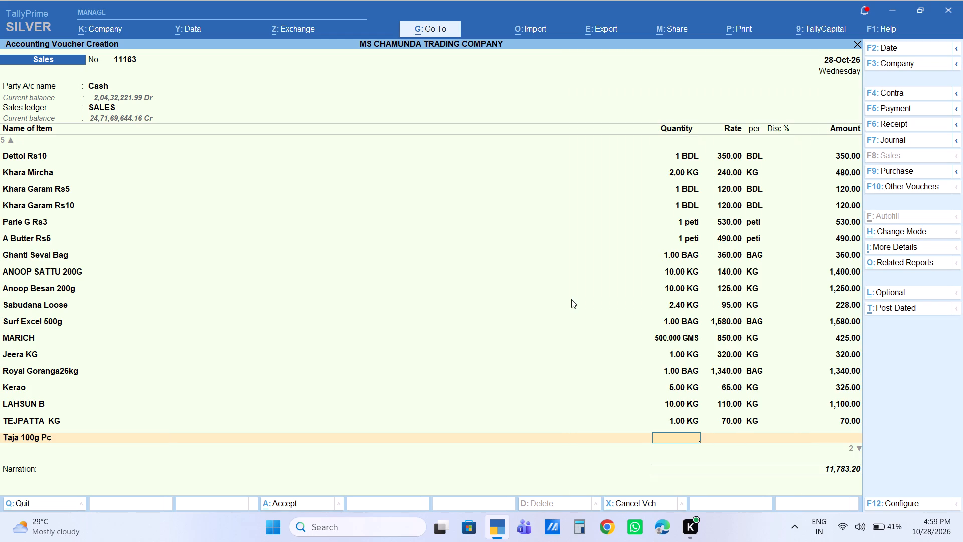
text(25)
key(Return)
key(Return)
key(Return)
key(Return)
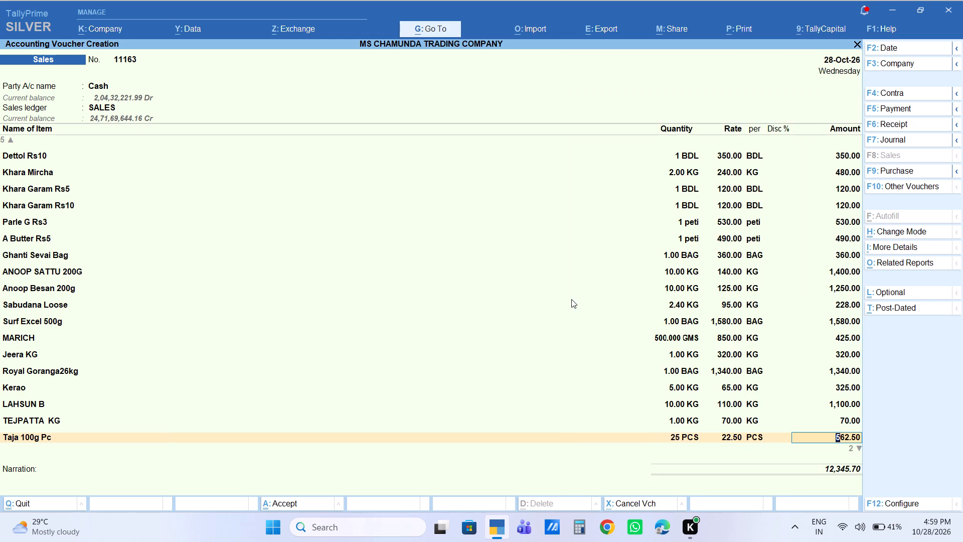
key(Return)
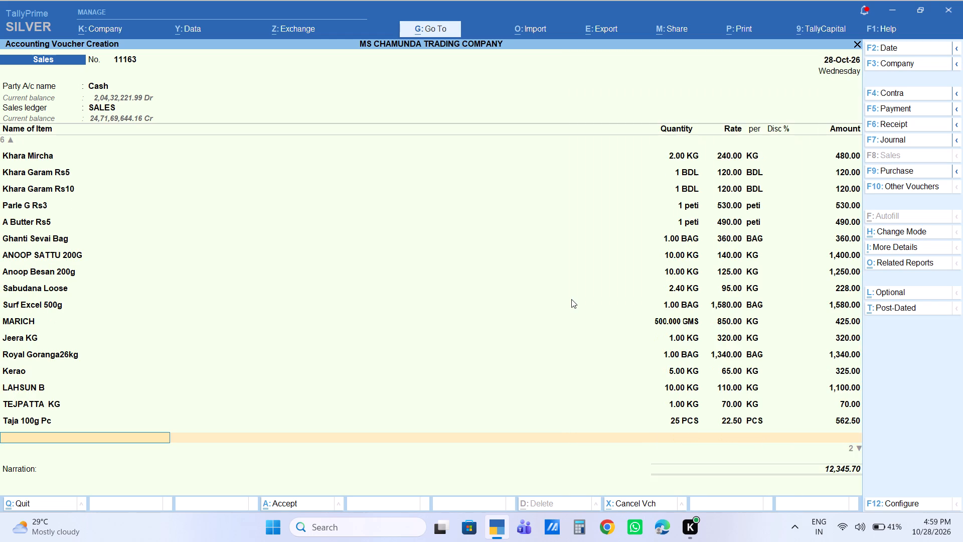
Add an R Chai Elaichi Rs20 line below Taja 100g Pc with quantity 1 BDL, no discount and an amount of 330.
text(r chai)
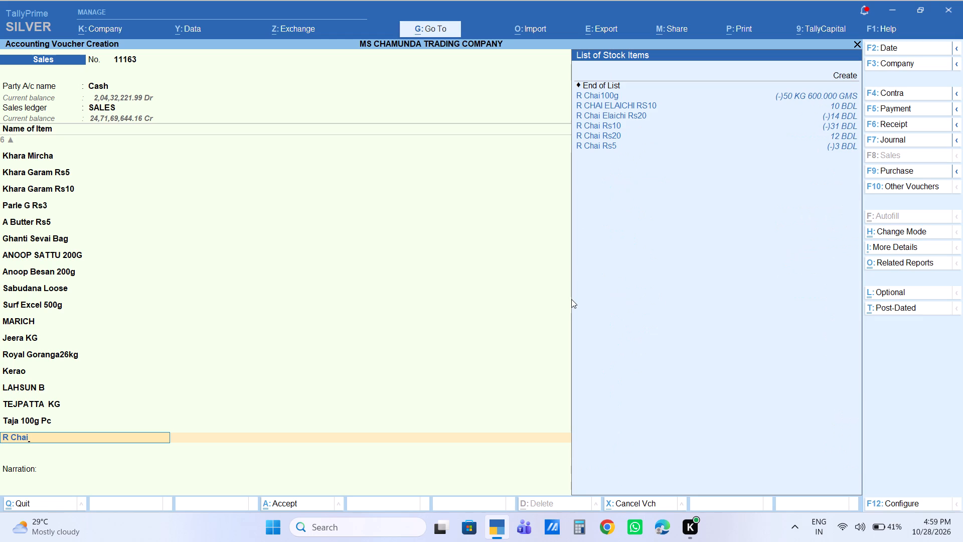
key(Down)
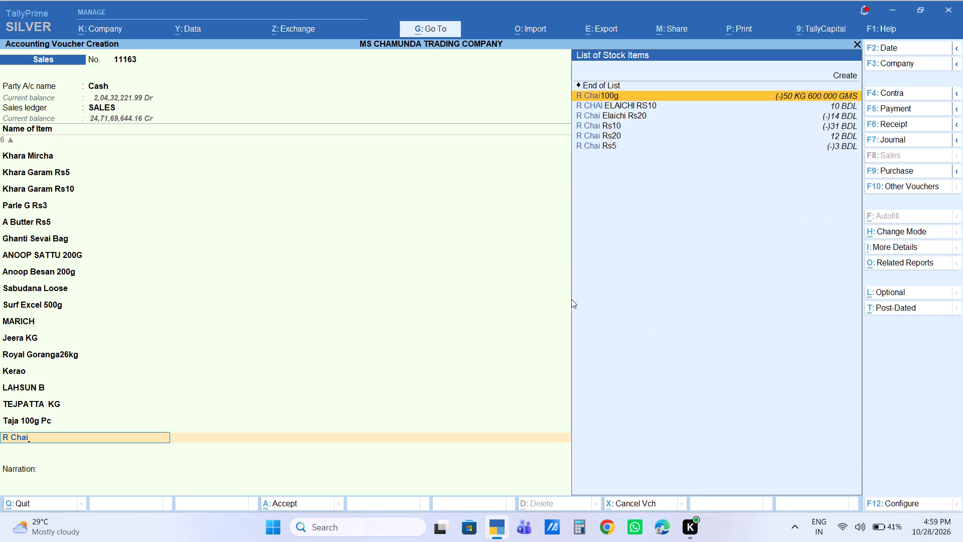
key(Down)
key(Down)
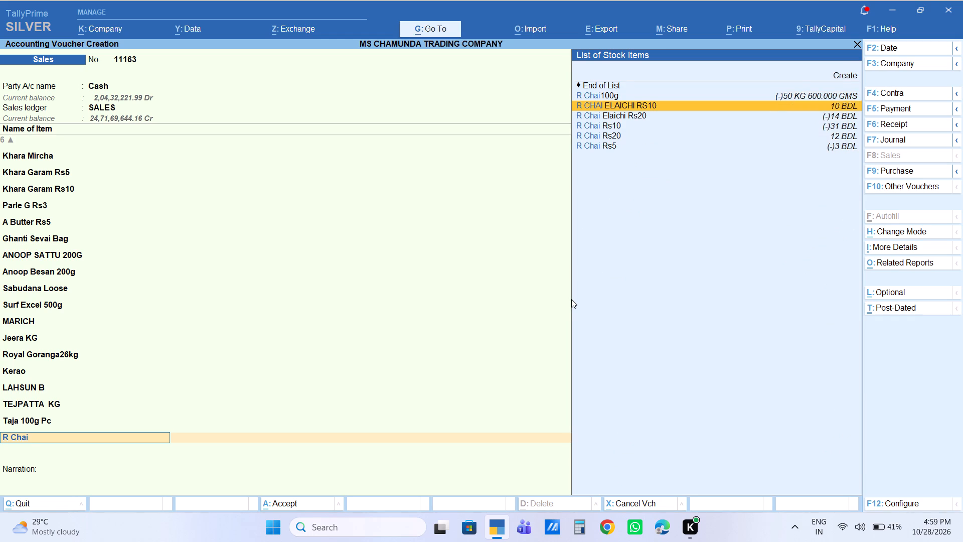
key(Return)
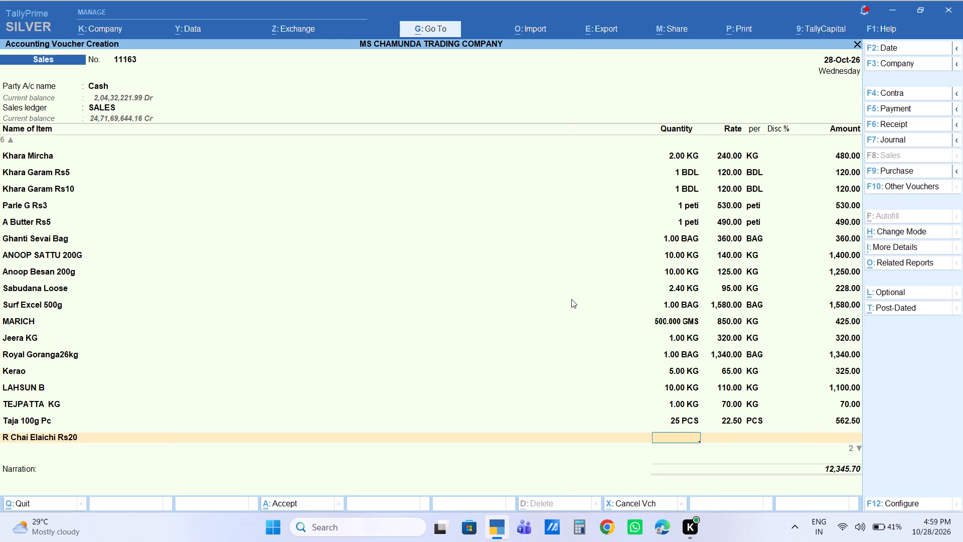
key(1)
key(Return)
key(Return)
key(Return)
key(Return)
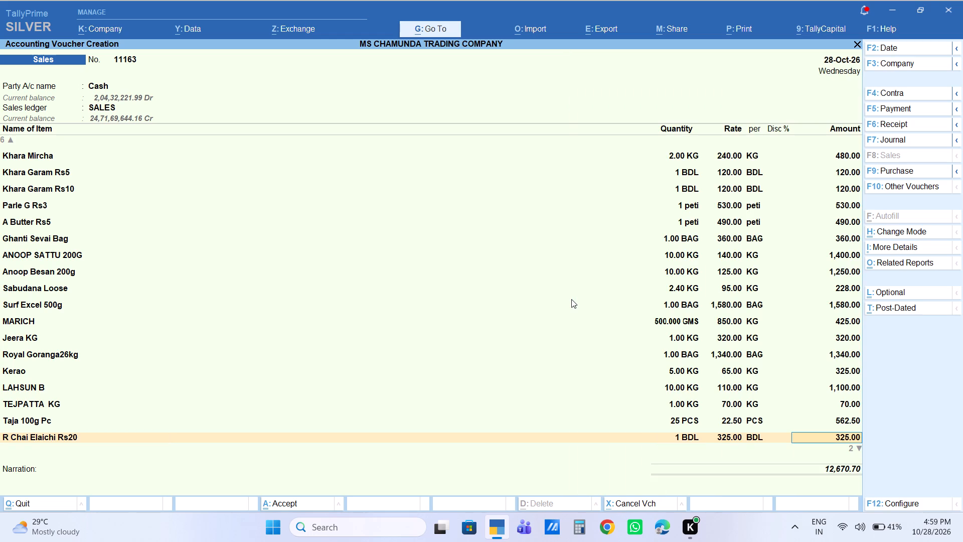
text(330)
key(Return)
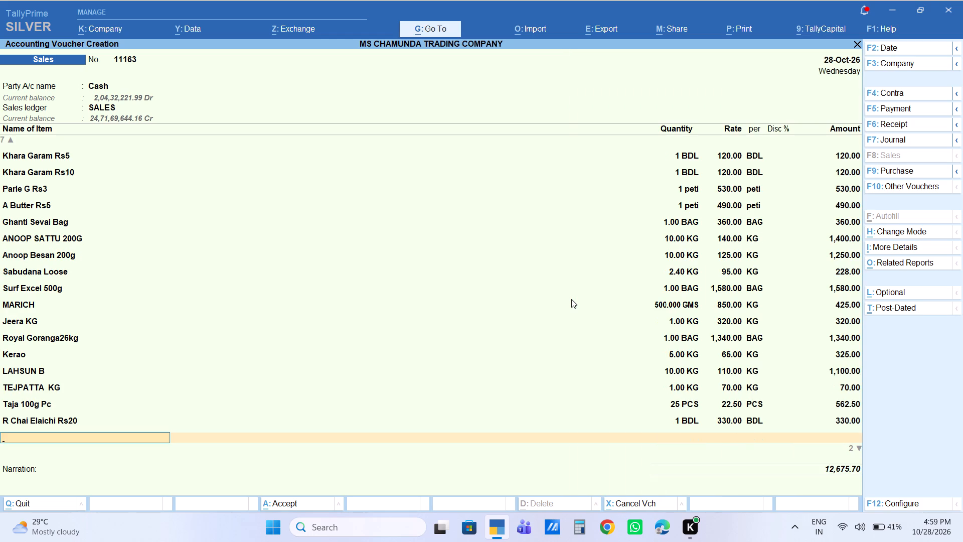
Add a Raj AATA 26KG line below R Chai Elaichi Rs20 with quantity 1 BAG, a rate of 830 and no discount.
text(rajaa)
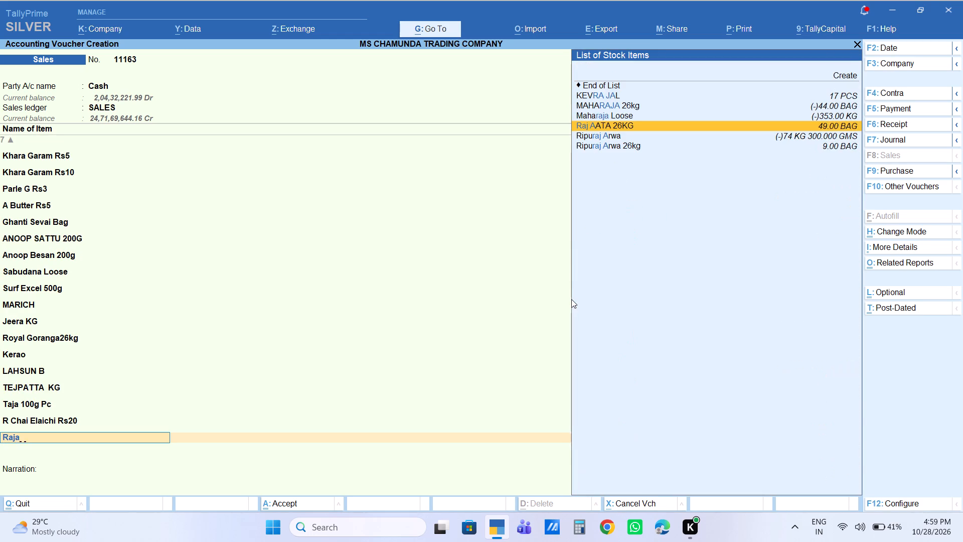
key(Return)
key(1)
key(Return)
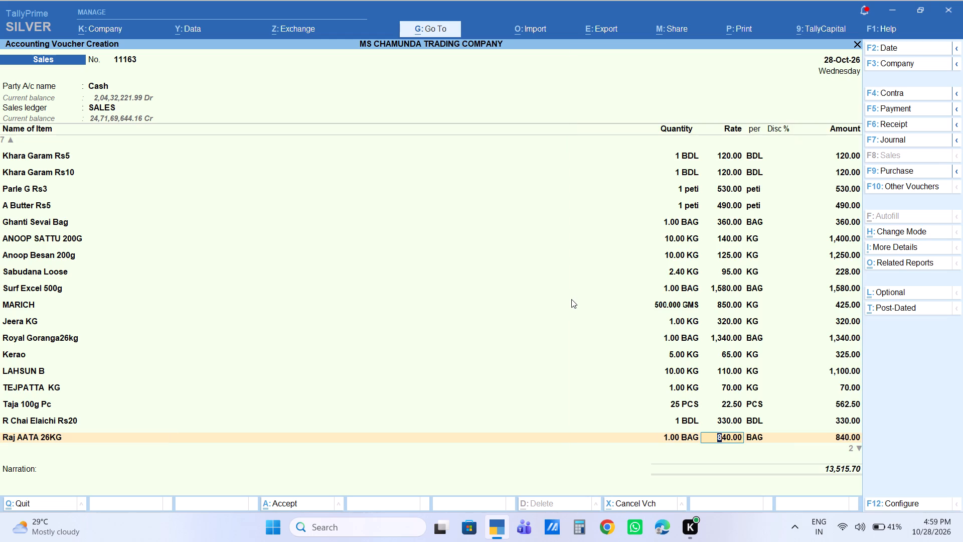
text(830)
key(Return)
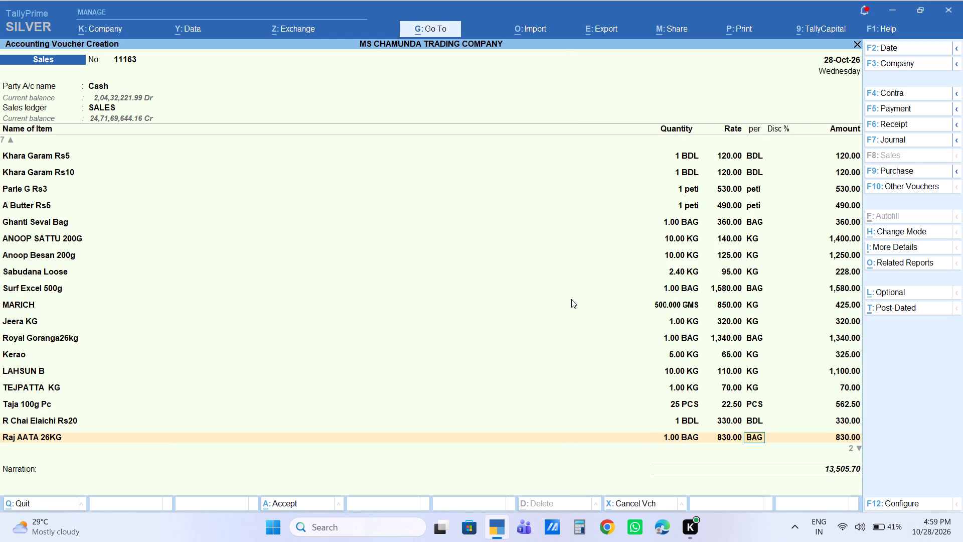
key(Return)
key(Return)
key(Return)
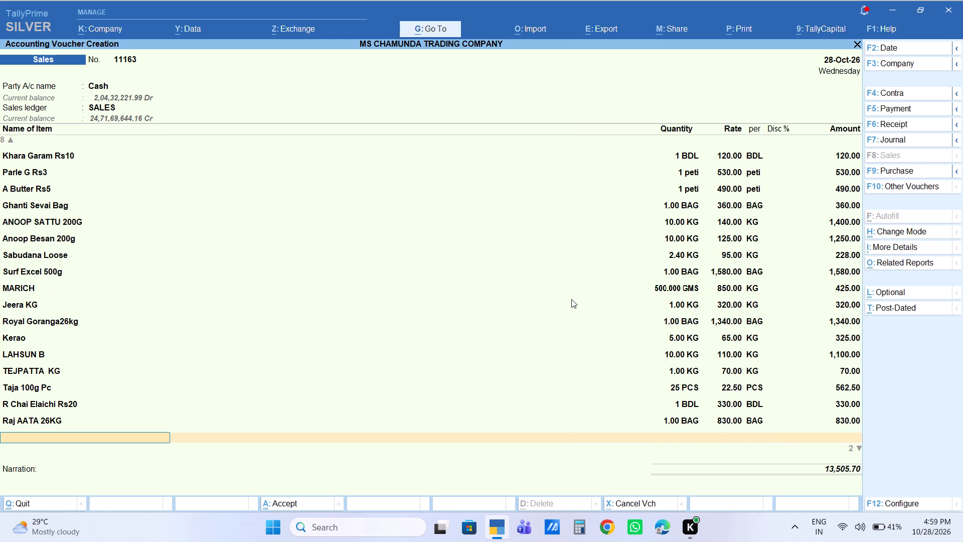
Add a Raees 10kg line below Raj AATA 26KG with quantity 1 jhola, the default rate of 1,050 and no discount, and end the item list.
text(raee)
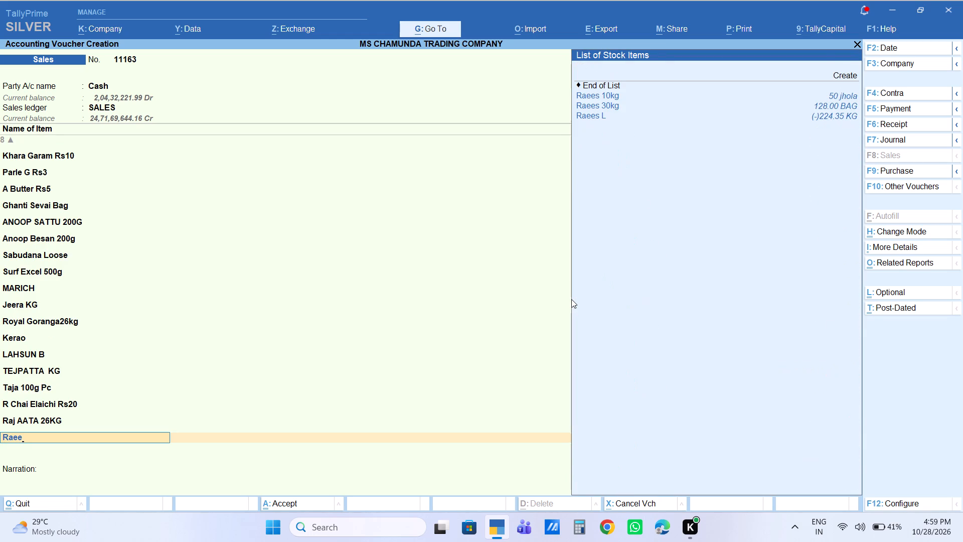
key(Down)
key(Return)
key(1)
key(Return)
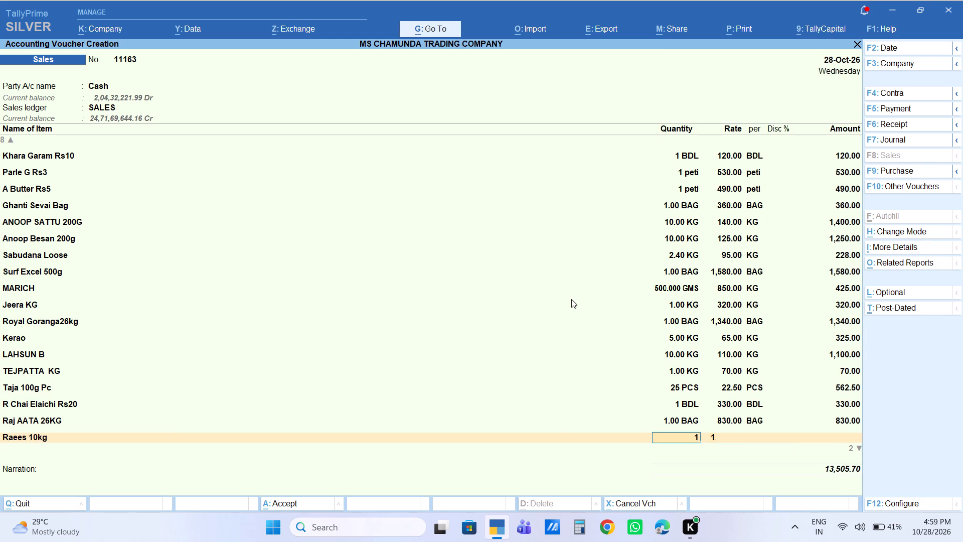
key(Return)
key(Return)
key(Return)
key(Return)
key(Return)
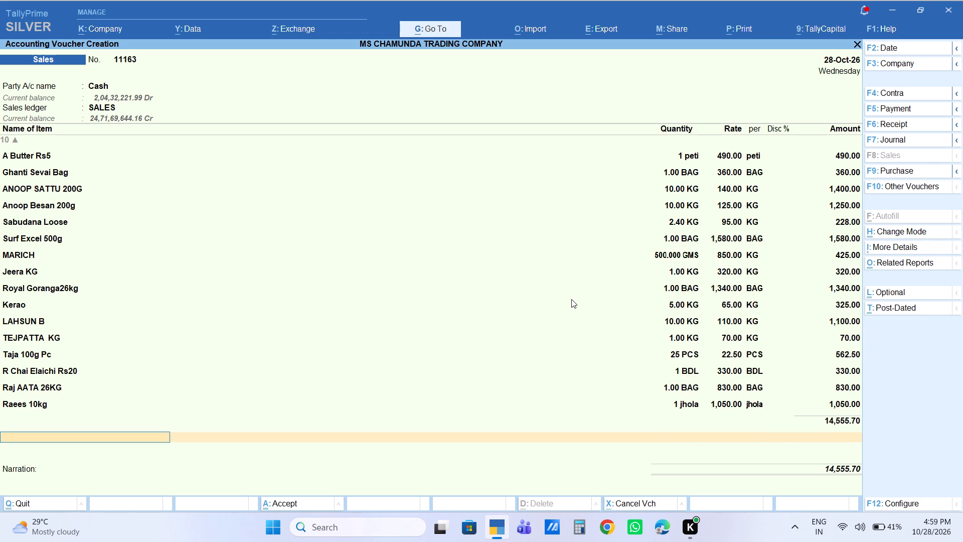
Add a Labour Charge ledger line of 20 below the item subtotal.
text(la)
key(Return)
key(Return)
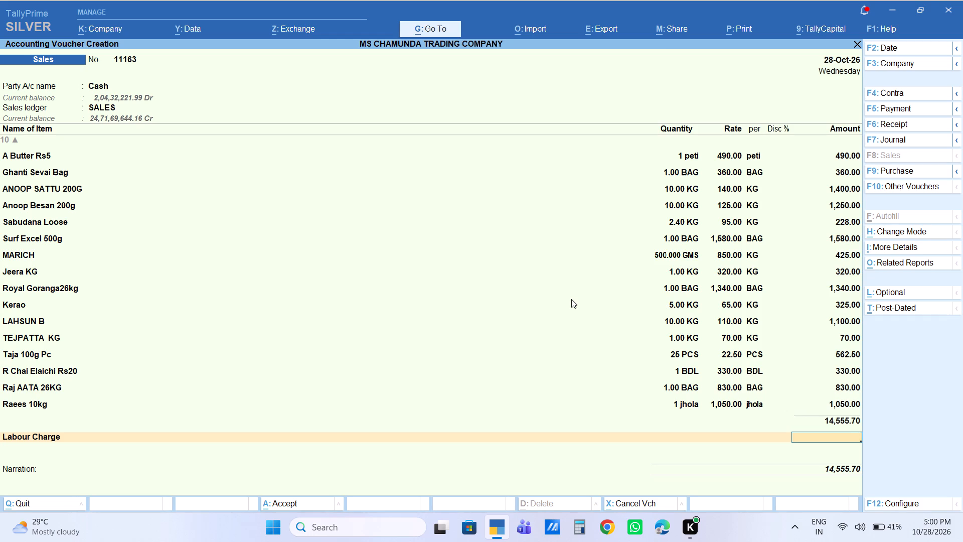
text(20)
key(Return)
key(BackSpace)
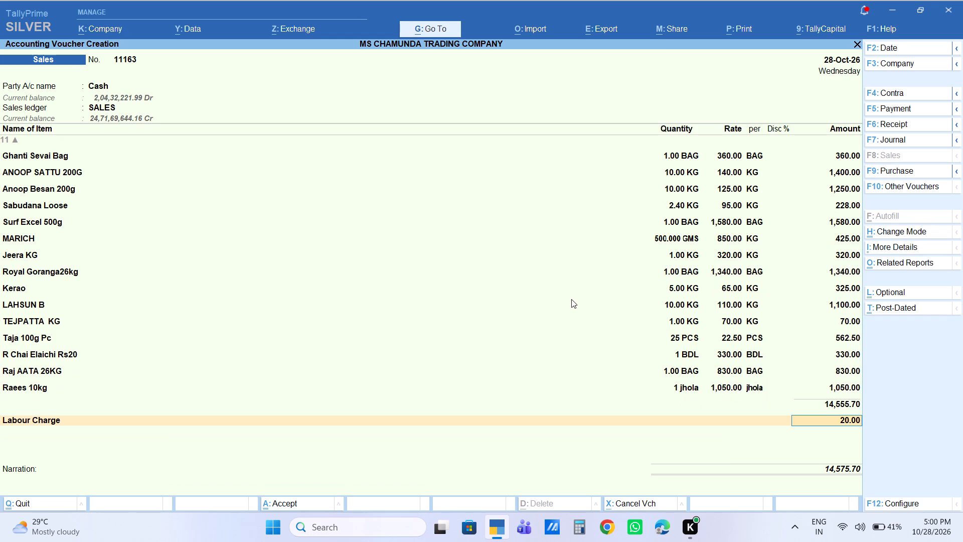
key(Return)
Add an R. Off ledger line with the suggested amount of 0.30, leave the narration blank and save the sales voucher.
key(r)
key(Down)
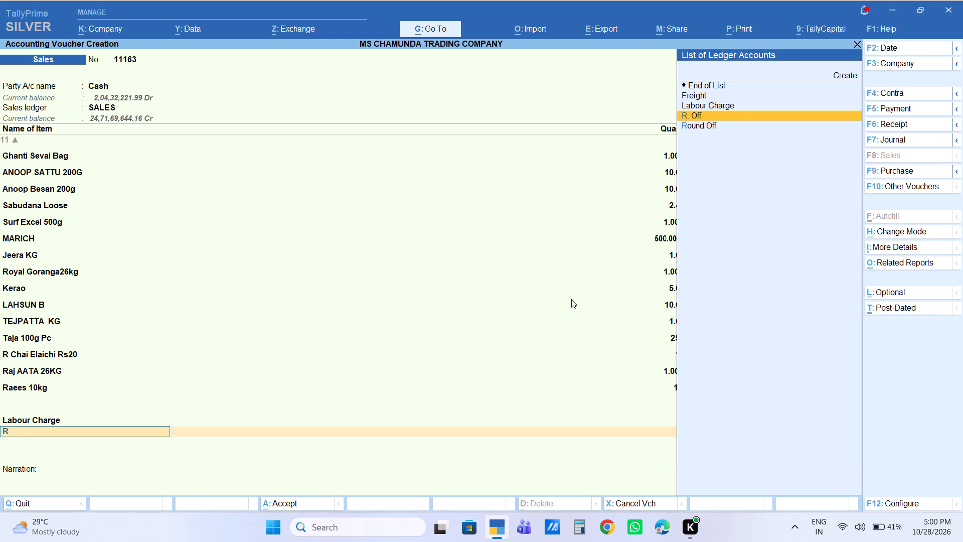
key(Return)
key(Return)
key(Return)
key(Return)
key(Return)
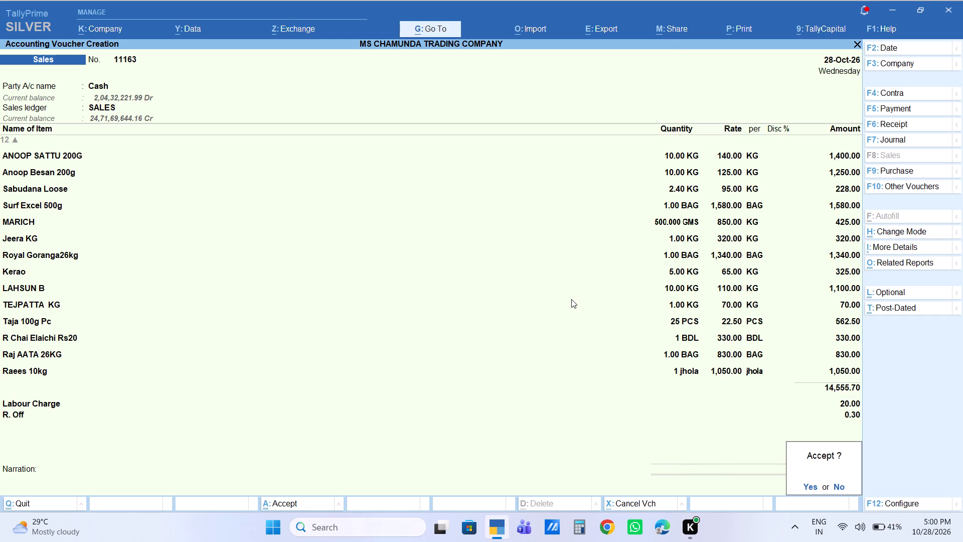
key(Return)
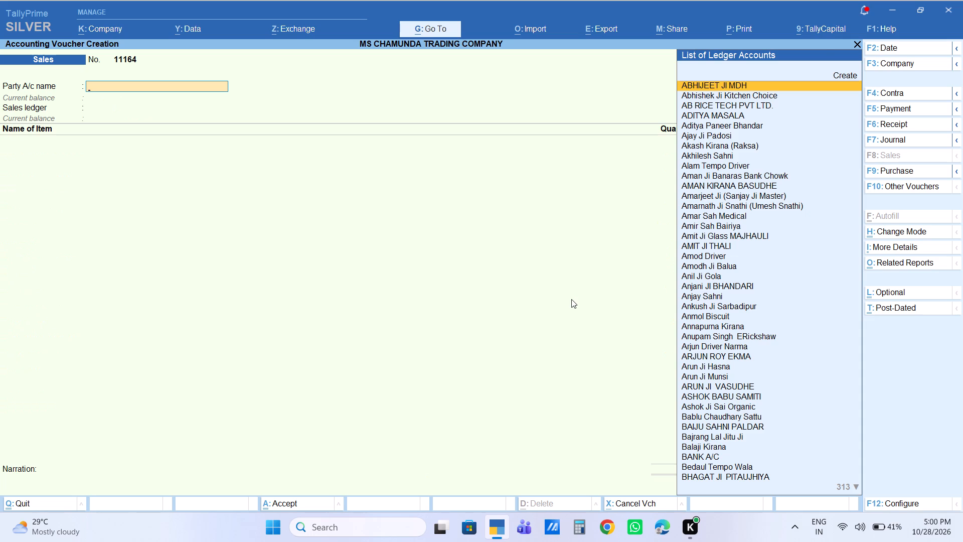
Reopen the just-saved sales voucher 11163 and print one copy of its invoice on the TVS-E RP 3230 printer.
key(Page_Up)
key(ctrl+bracketleft)
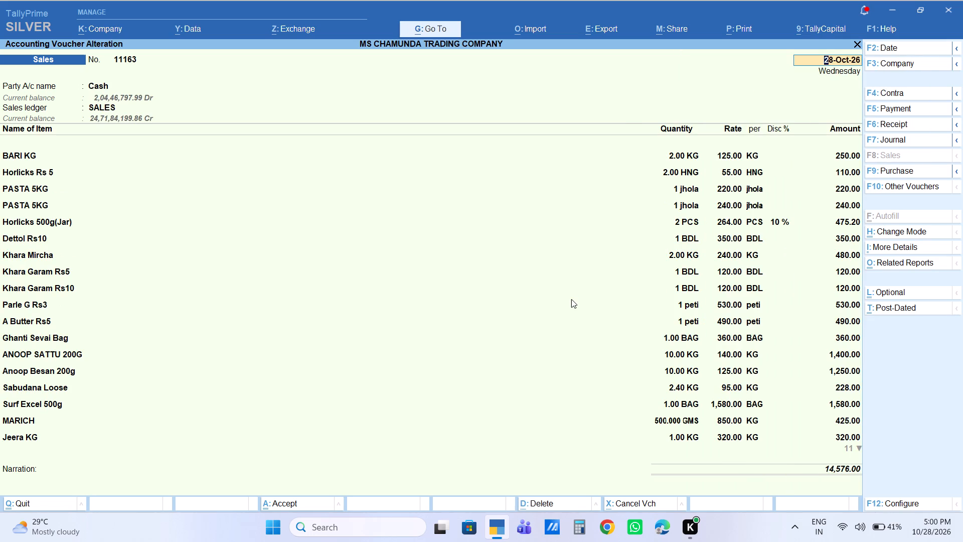
key(ctrl+p)
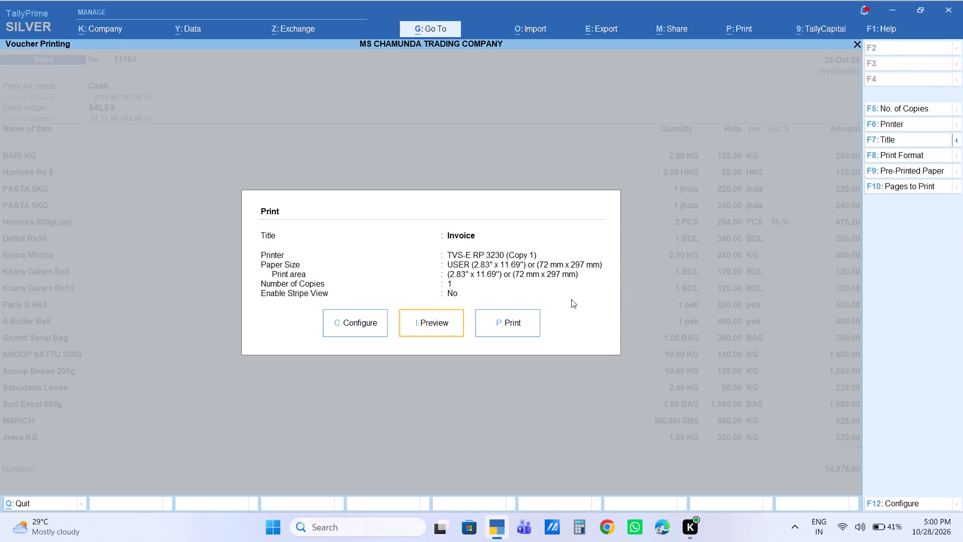
key(Right)
key(Return)
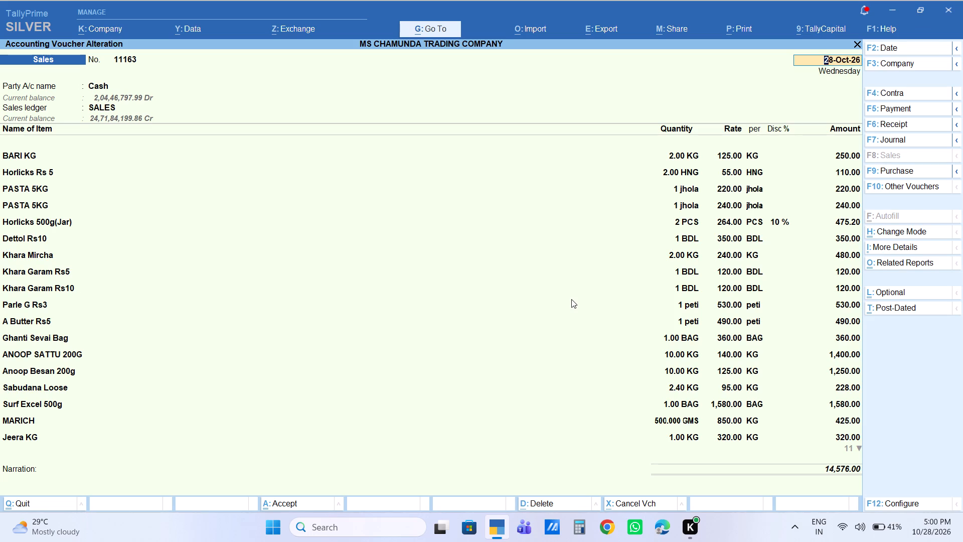